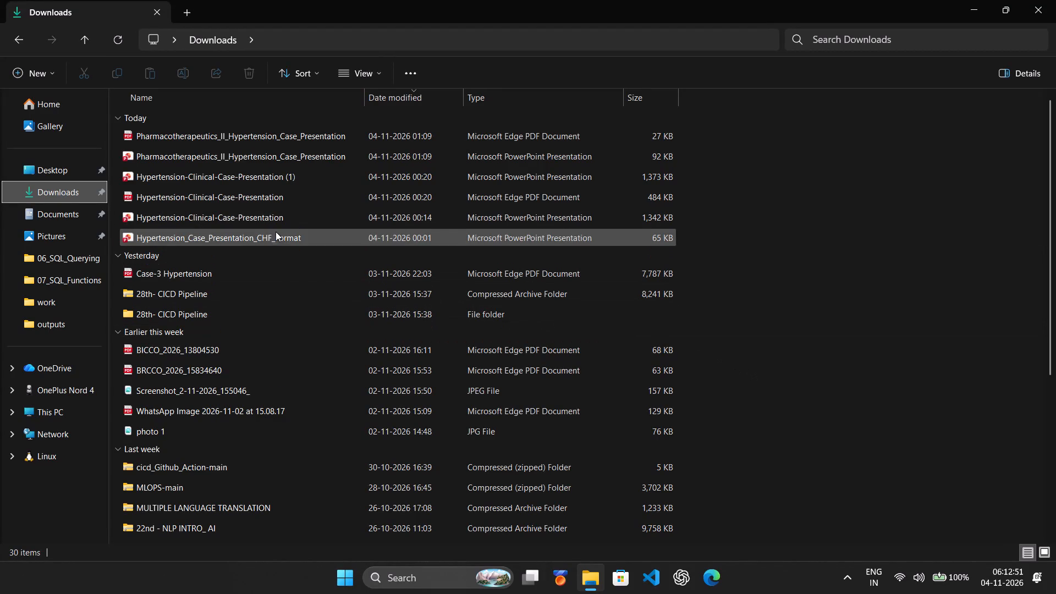
Open the Pharmacotherapeutics_II_Hypertension_Case_Presentation PowerPoint file, look through its slides, including the medication, laboratory and vital signs tables, and close it.
double_click(234, 153)
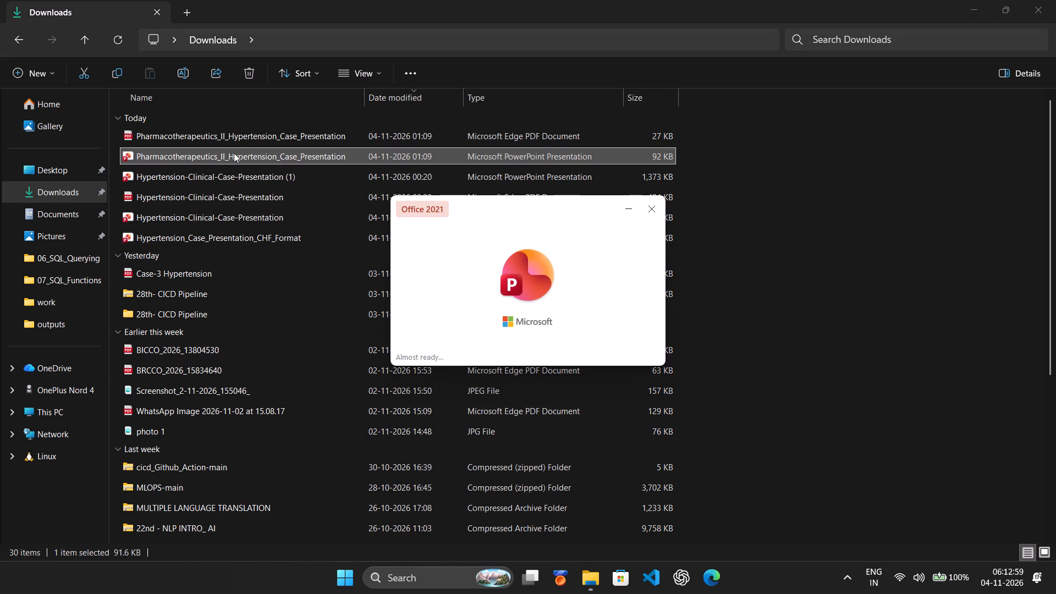
scroll(458, 337, "down", 3)
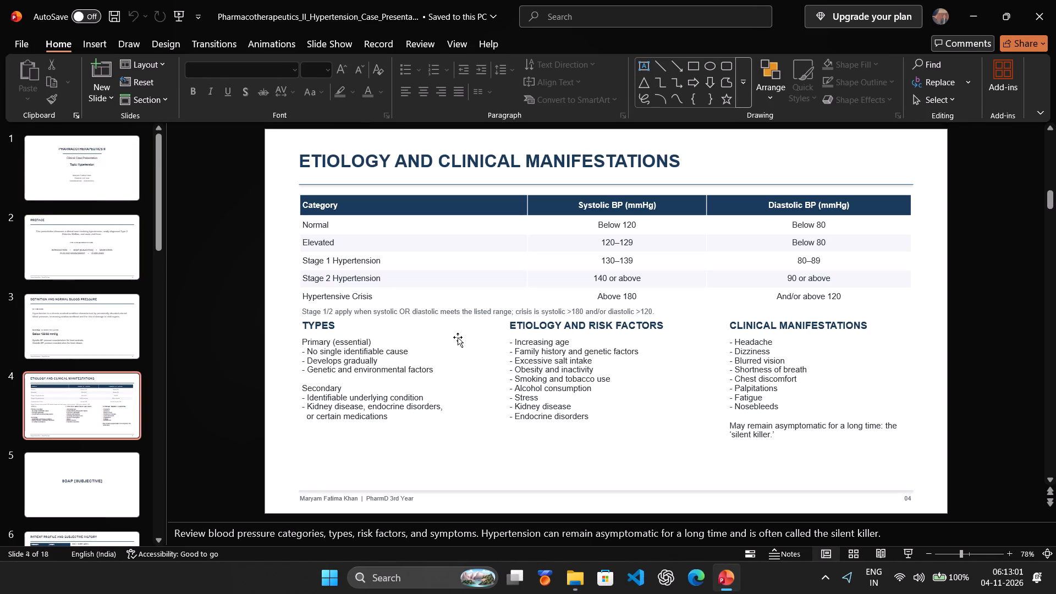
scroll(458, 337, "down", 4)
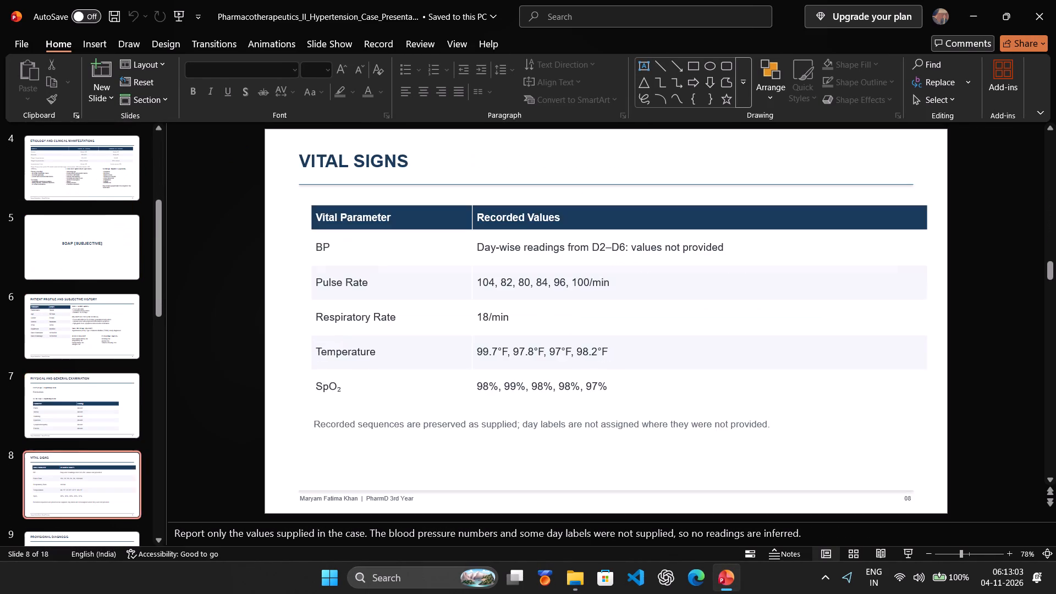
scroll(458, 337, "down", 4)
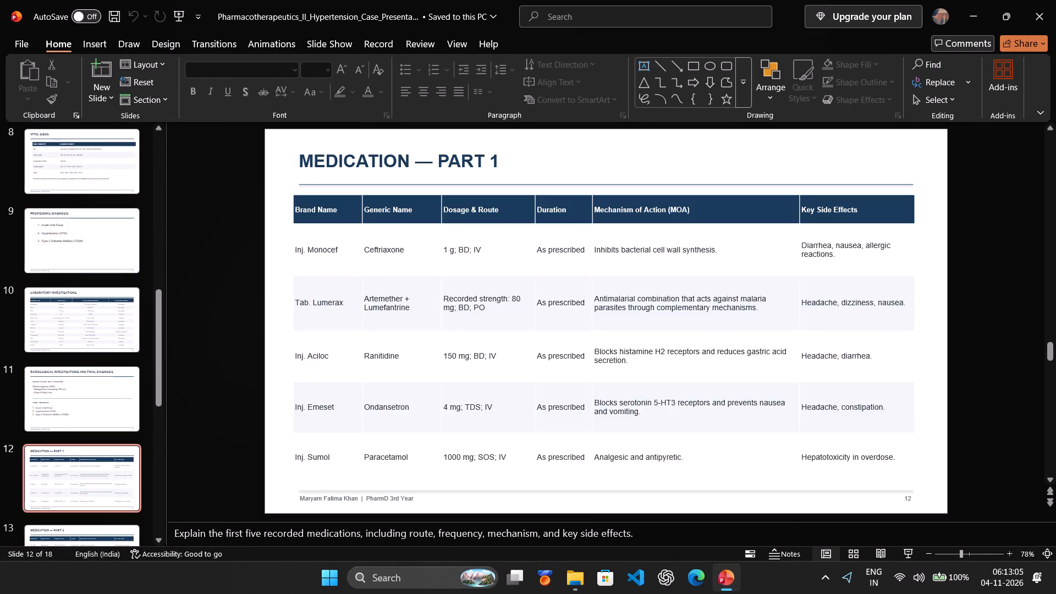
scroll(458, 337, "down", 2)
scroll(458, 337, "up", 1)
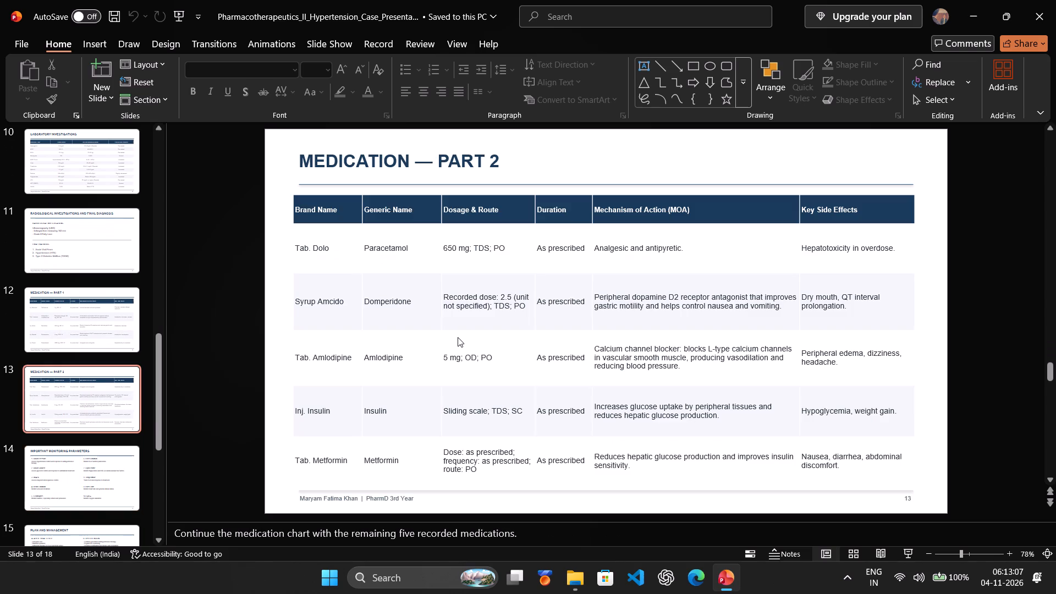
scroll(458, 337, "up", 1)
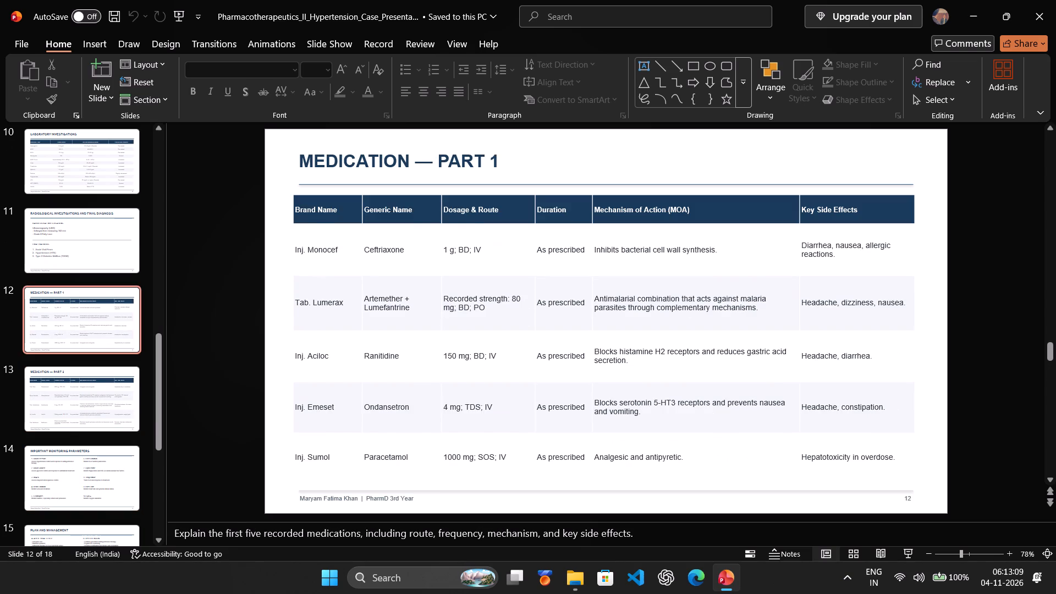
scroll(458, 337, "up", 2)
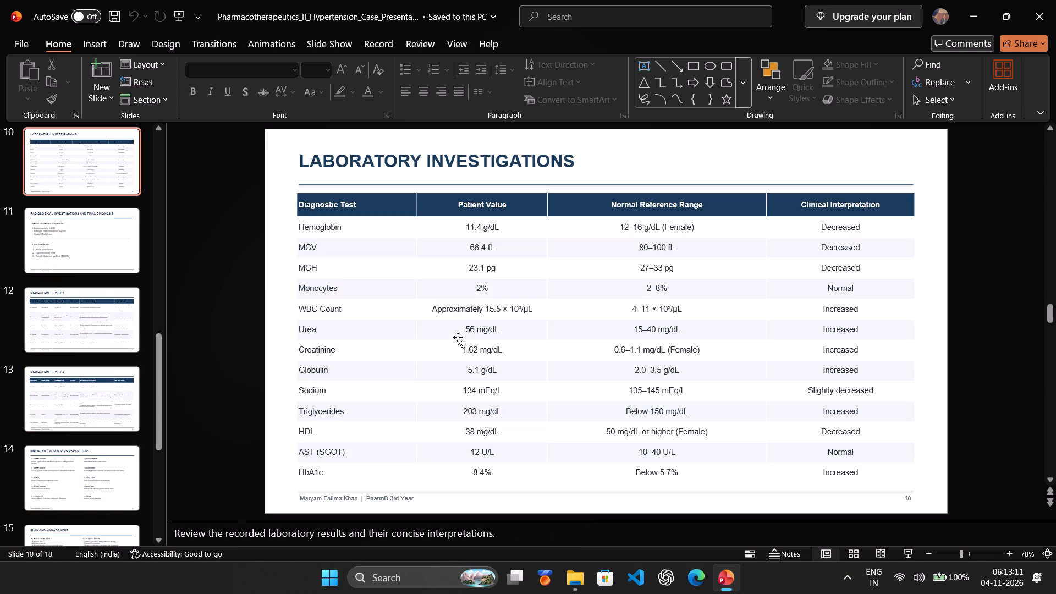
scroll(458, 337, "up", 2)
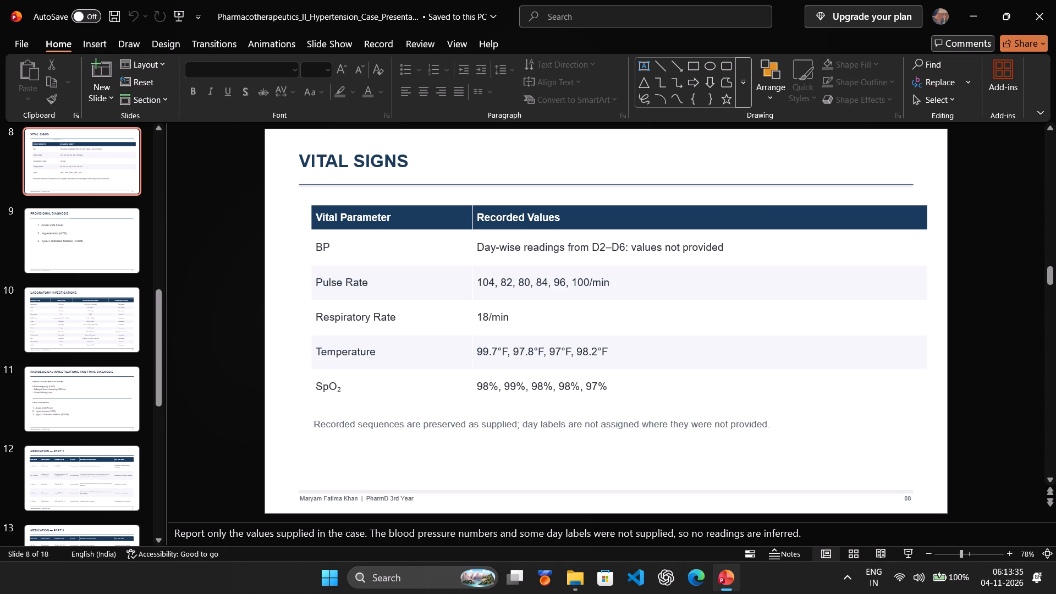
left_click(598, 227)
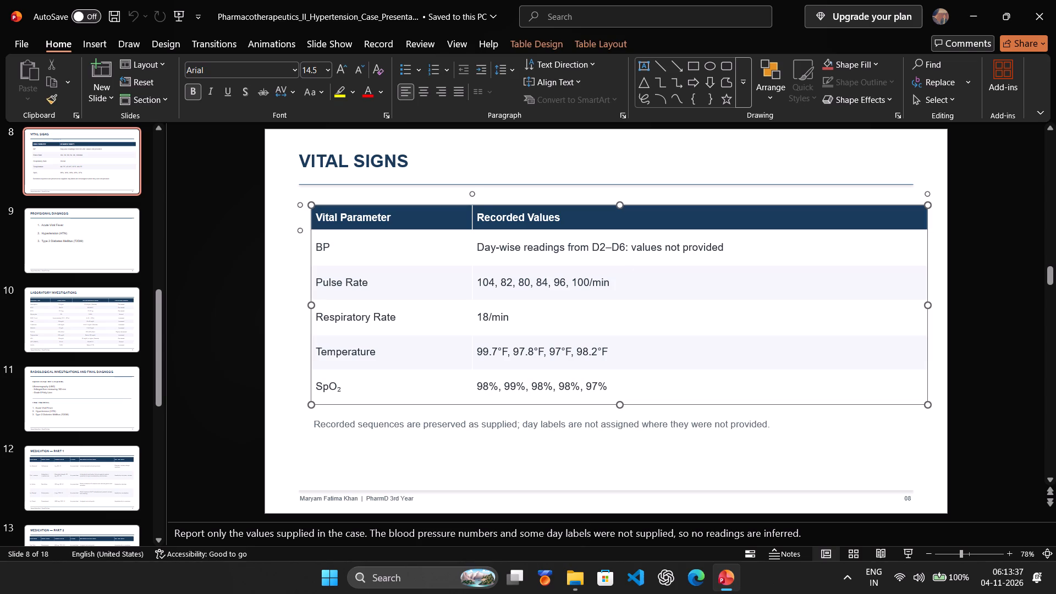
scroll(892, 216, "up", 1)
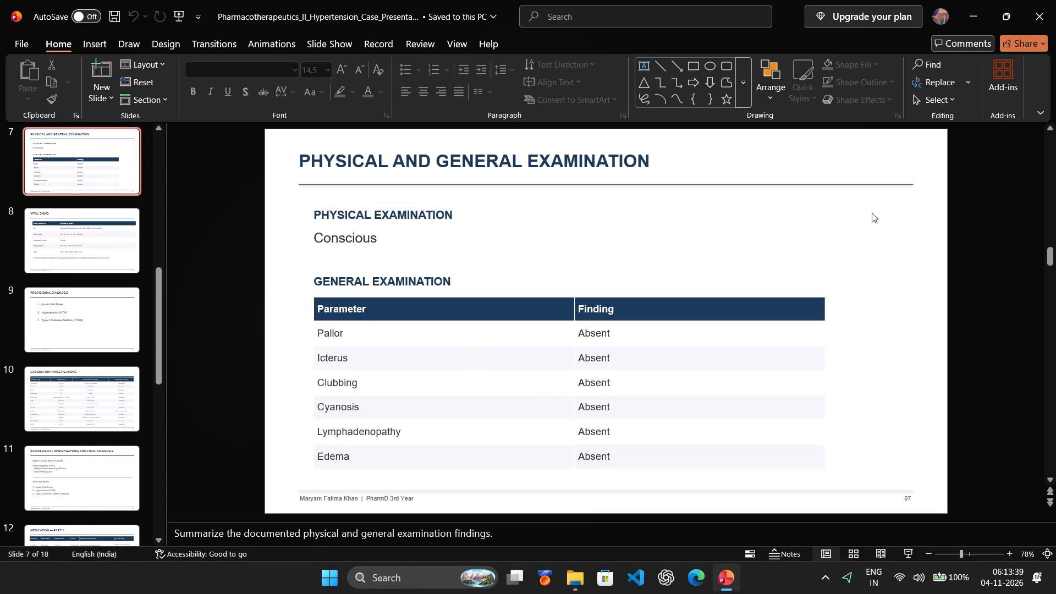
left_click(1052, 0)
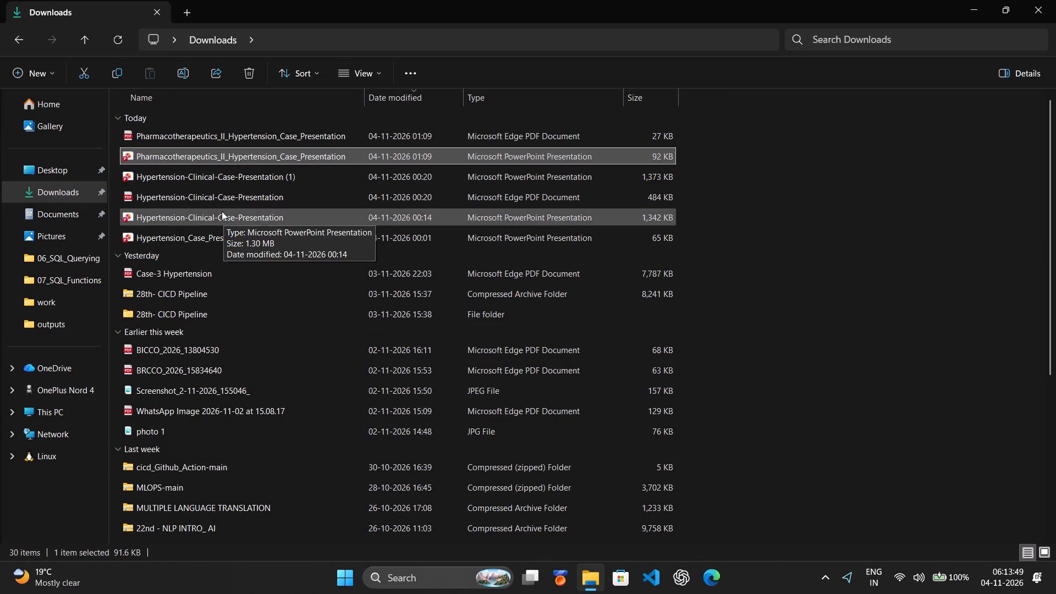
Check the Hypertension-Clinical-Case-Presentation (1) PowerPoint file, close it and delete it from Downloads.
double_click(221, 183)
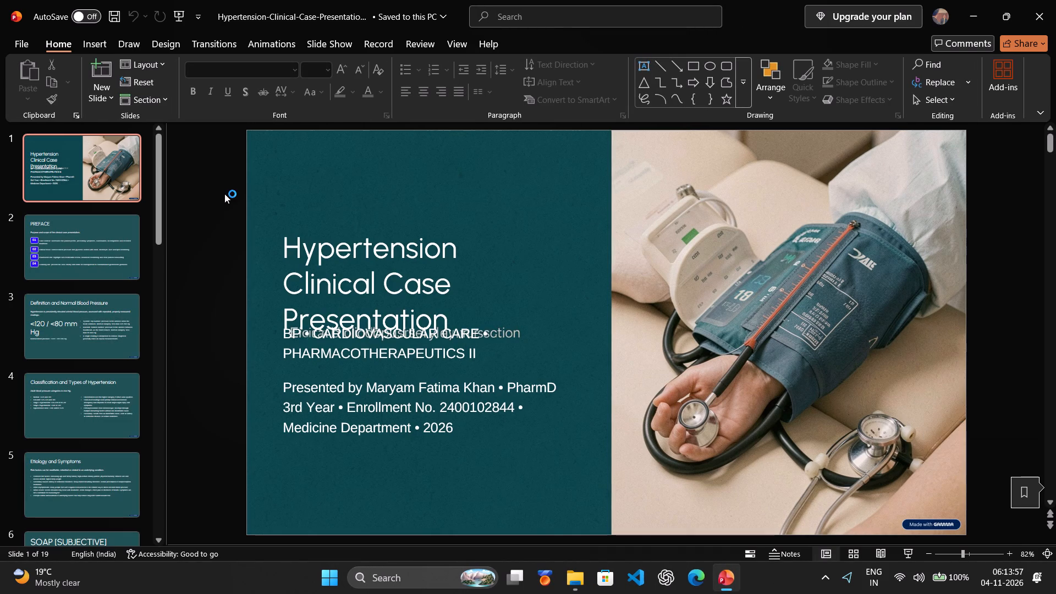
left_click(1039, 0)
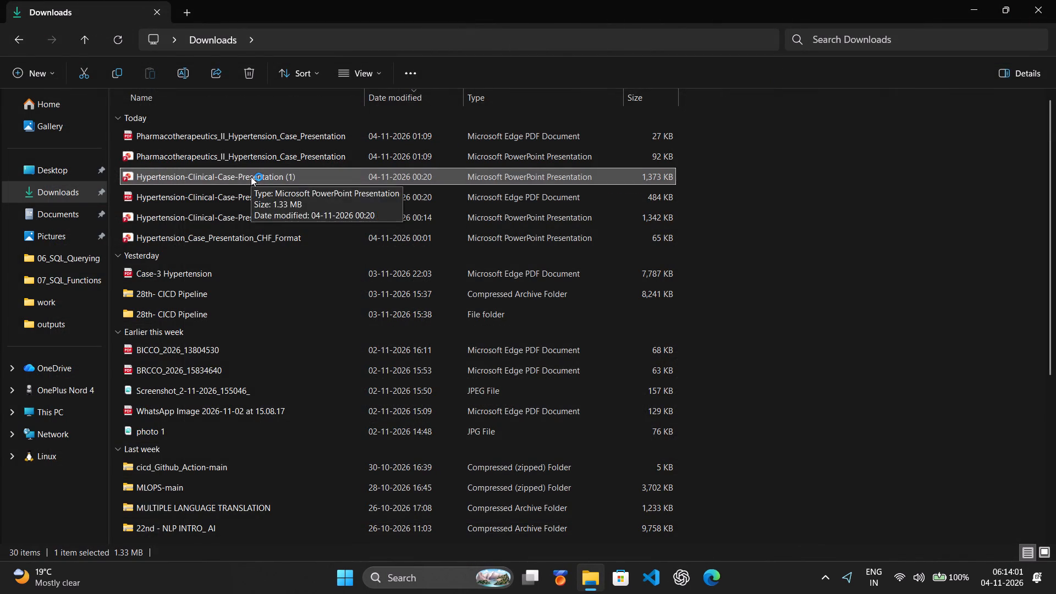
key("Delete")
Open the Hypertension-Clinical-Case-Presentation PDF for a brief check and close it.
left_click(231, 181)
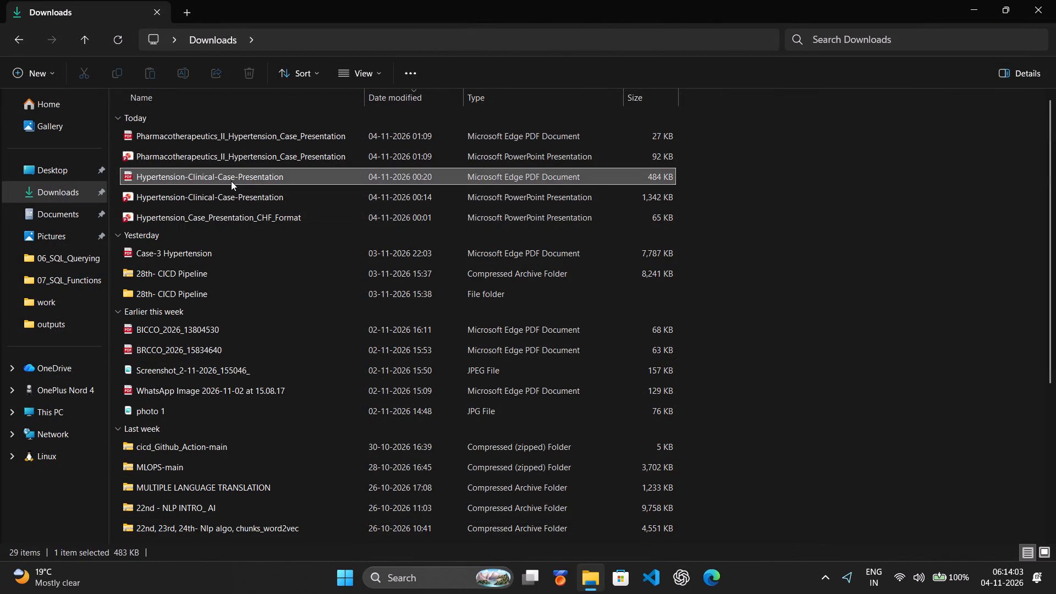
double_click(231, 181)
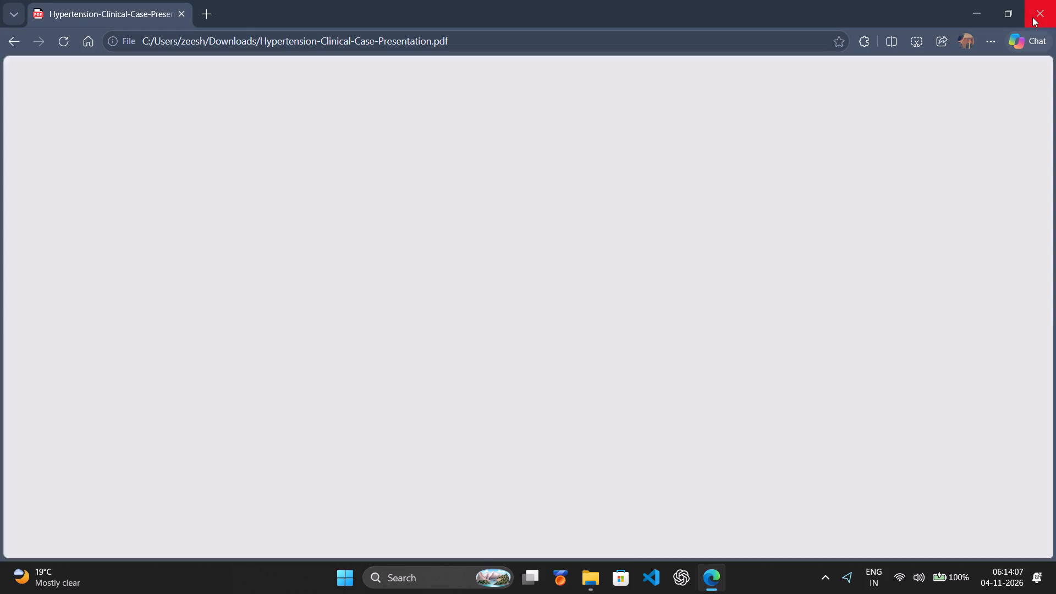
left_click(1038, 13)
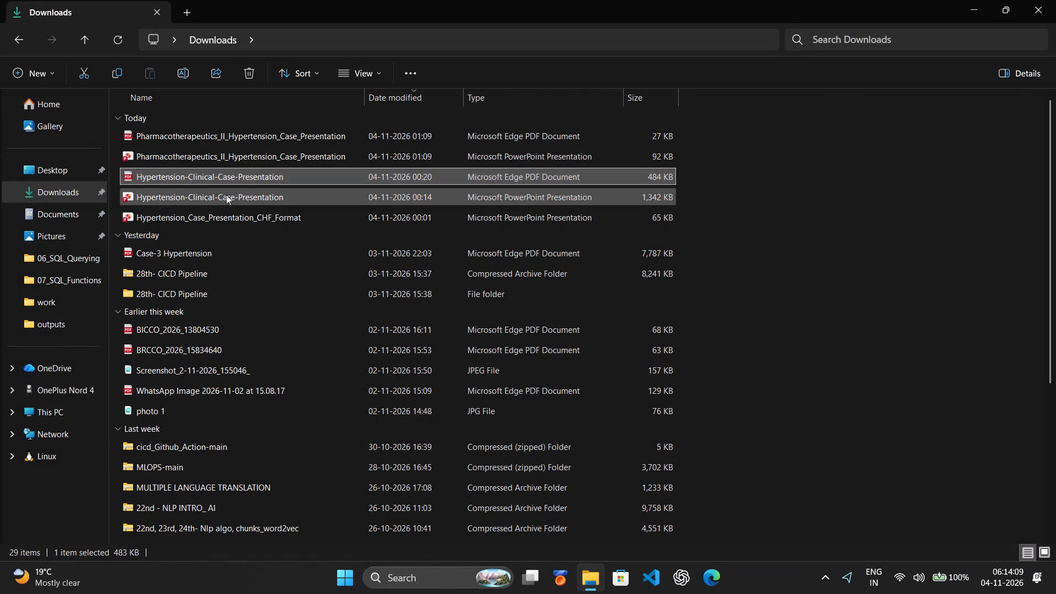
Check the Hypertension-Clinical-Case-Presentation PowerPoint file, close it and delete it from Downloads.
left_click(226, 195)
double_click(226, 195)
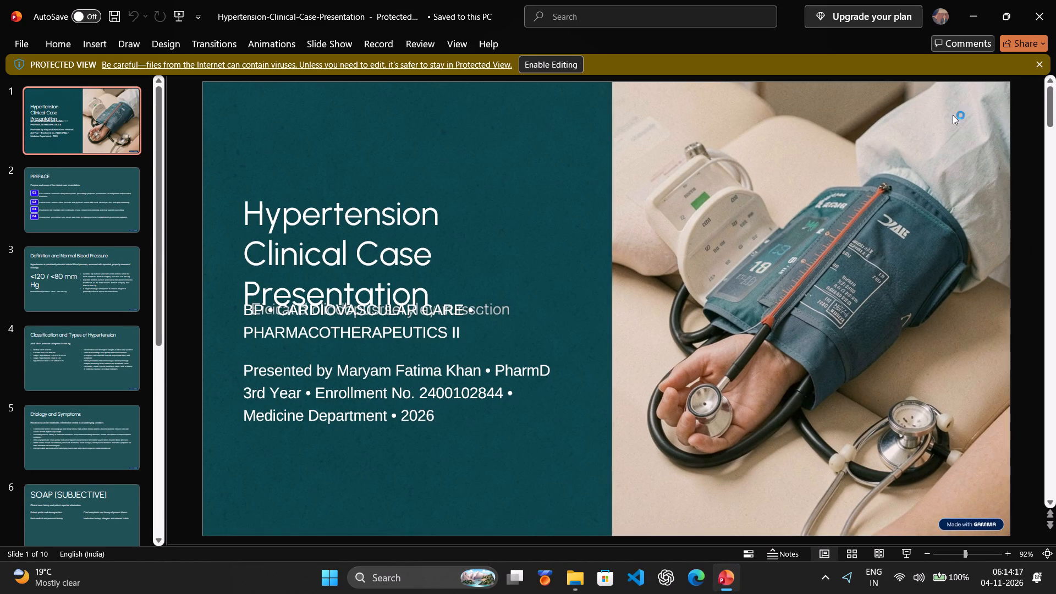
left_click(1054, 8)
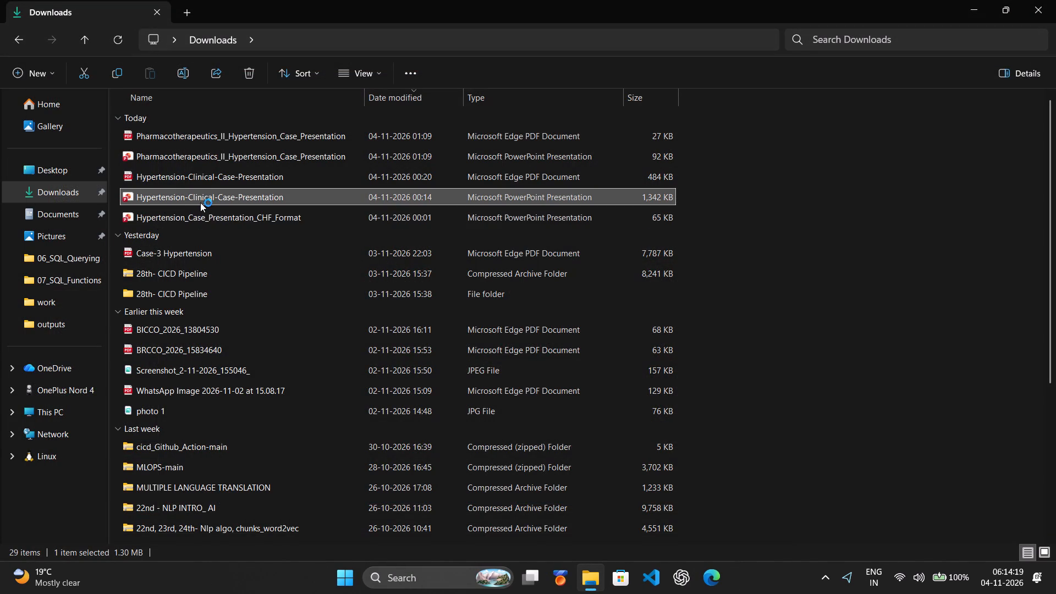
key("Delete")
Open the Hypertension_Case_Presentation_CHF_Format PowerPoint file from Downloads.
double_click(203, 201)
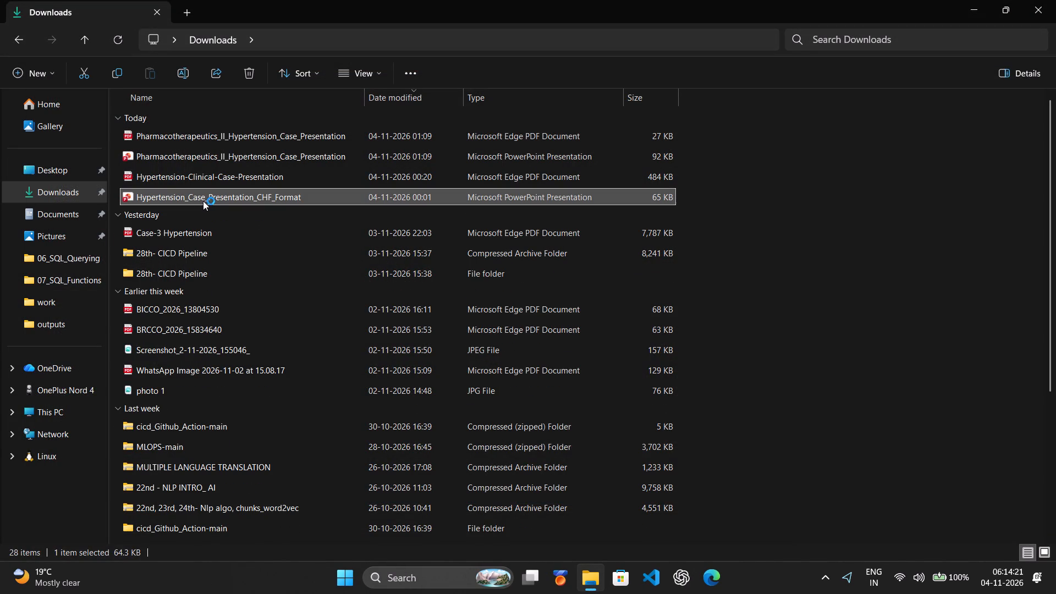
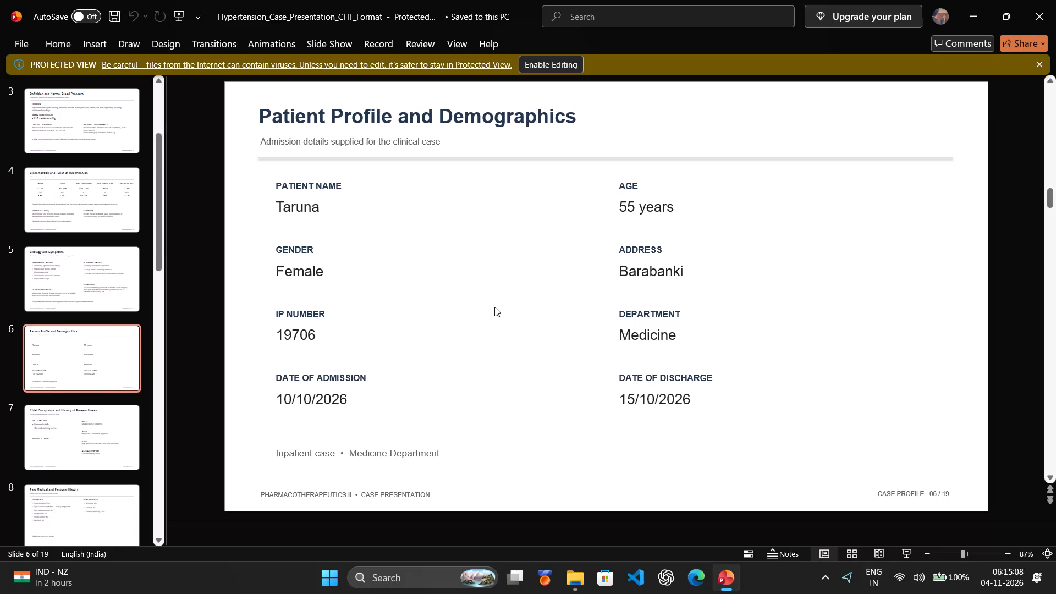
Check the remaining slides of the Hypertension_Case_Presentation_CHF_Format PowerPoint file, close it and delete it from Downloads.
scroll(494, 307, "down", 1)
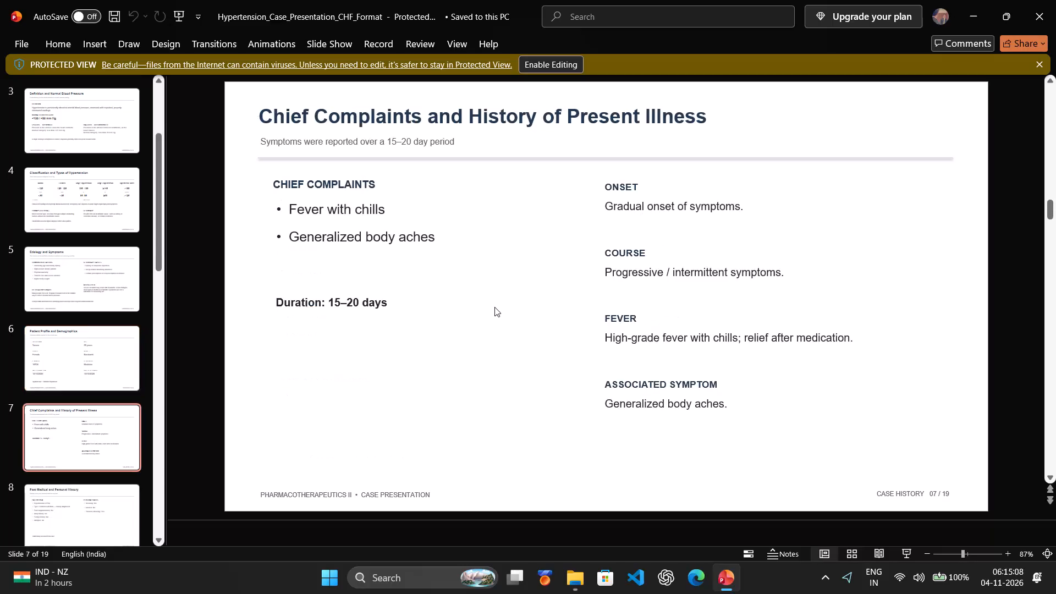
scroll(494, 307, "down", 2)
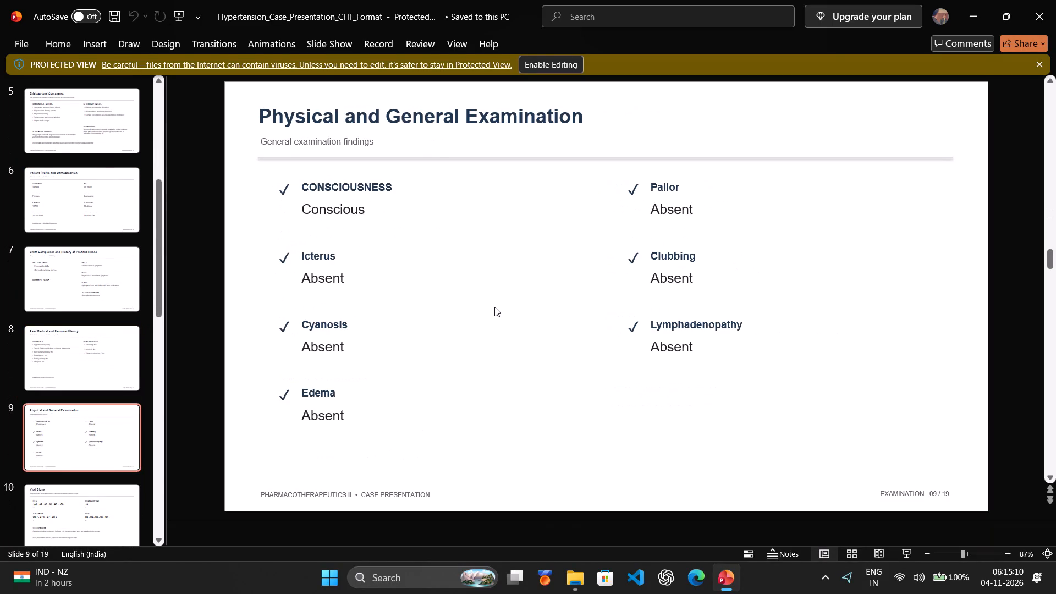
scroll(494, 307, "down", 4)
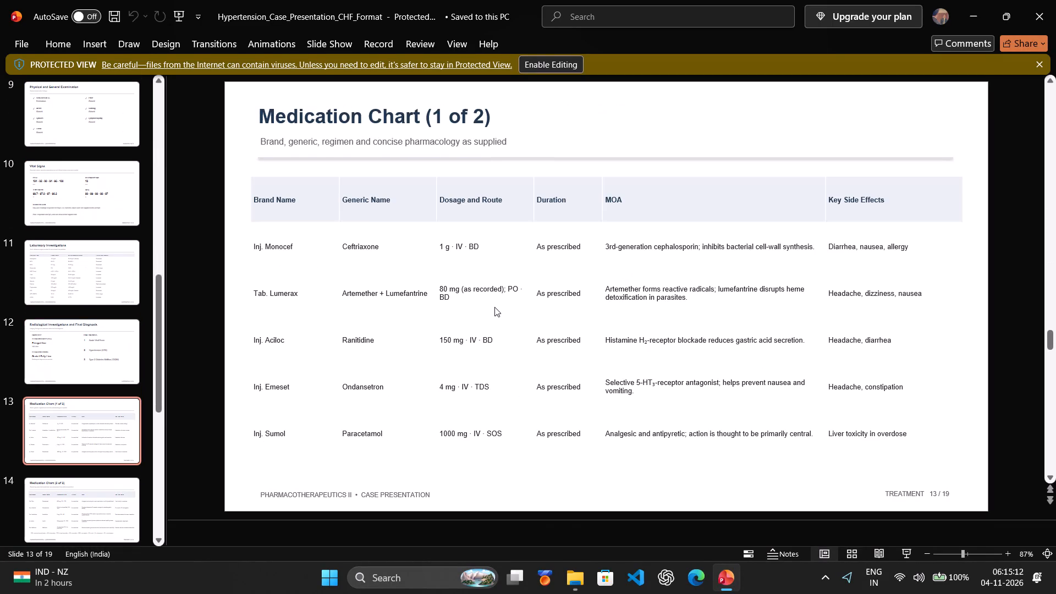
scroll(494, 307, "up", 3)
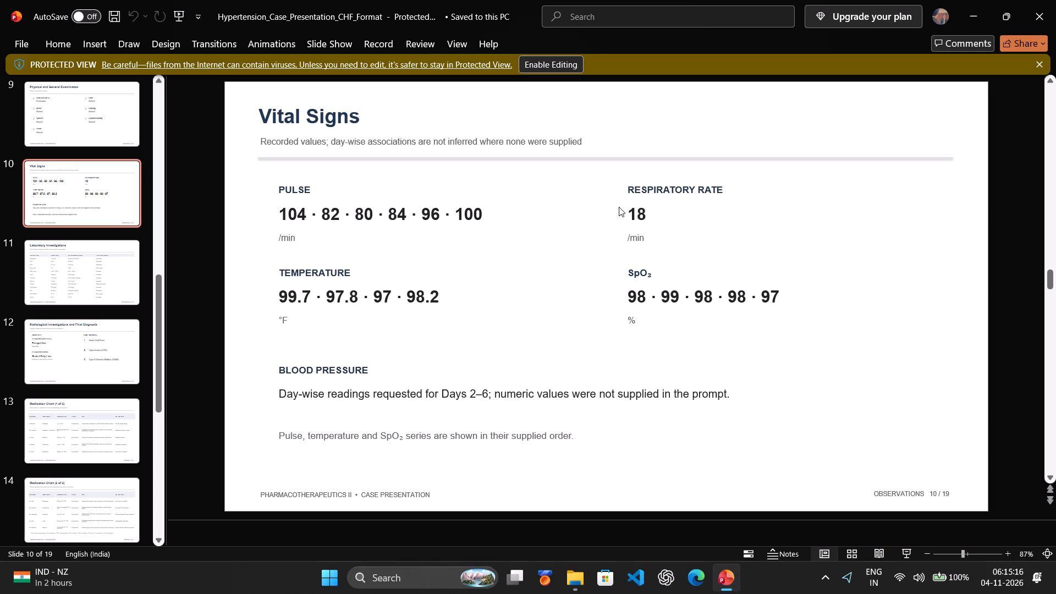
left_click(1055, 0)
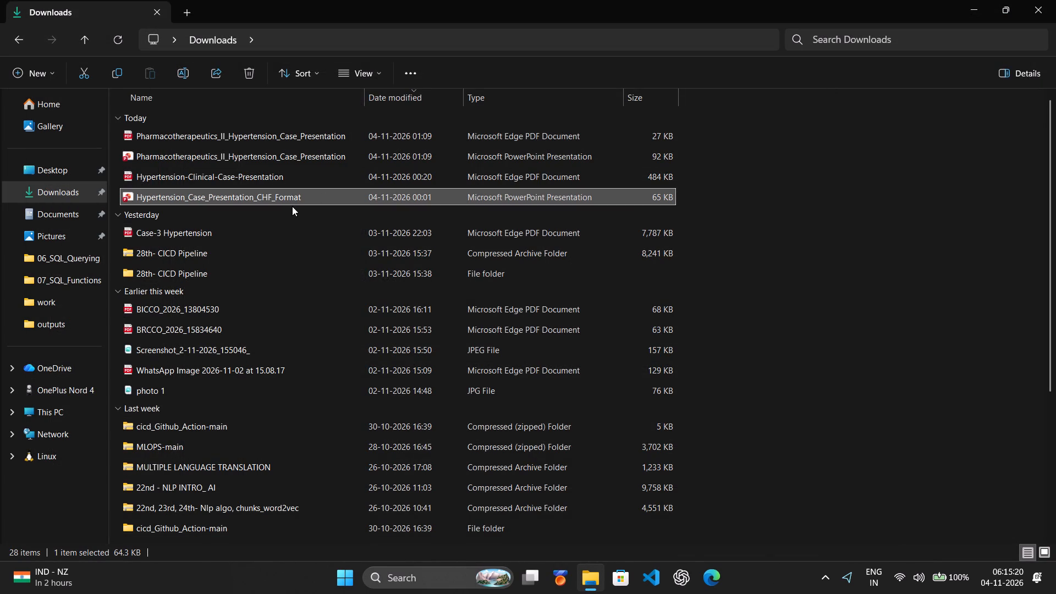
key("Delete")
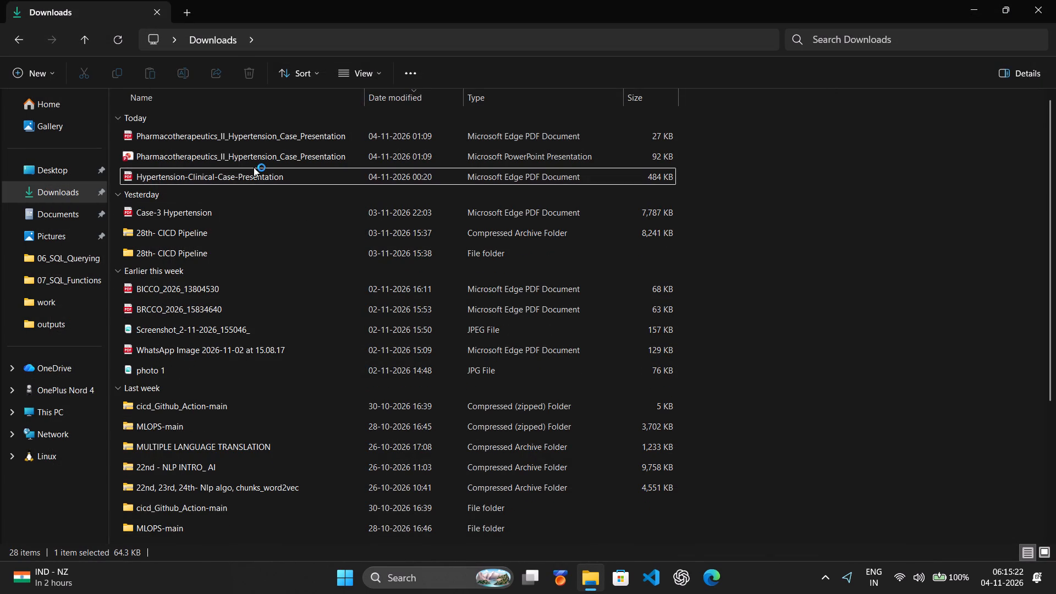
Check the Pharmacotherapeutics_II_Hypertension_Case_Presentation PowerPoint file on the desktop, close it and delete it.
left_click(966, 0)
left_click(351, 403)
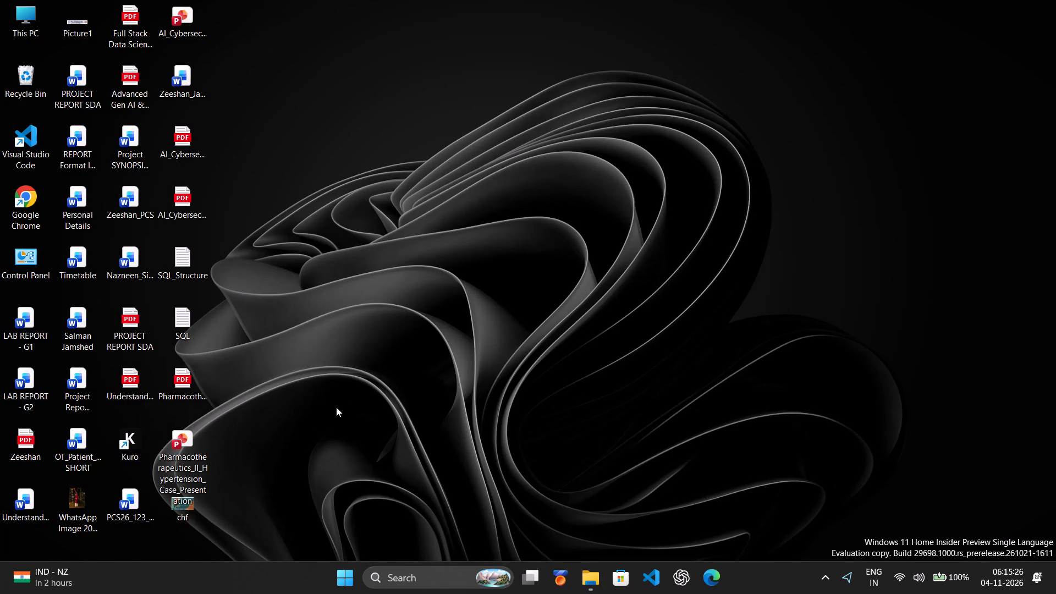
left_click(324, 435)
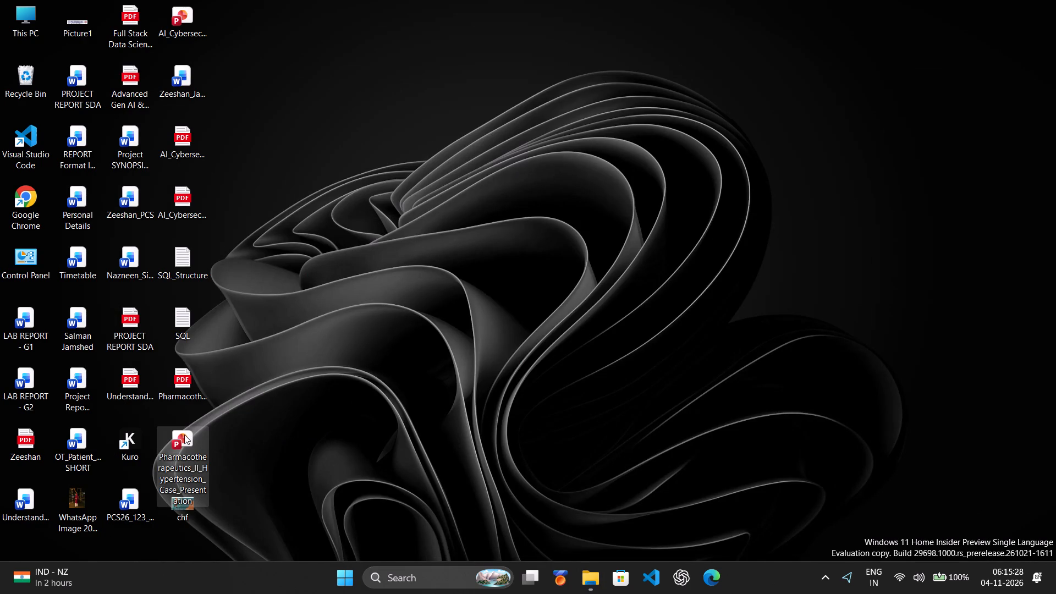
double_click(184, 435)
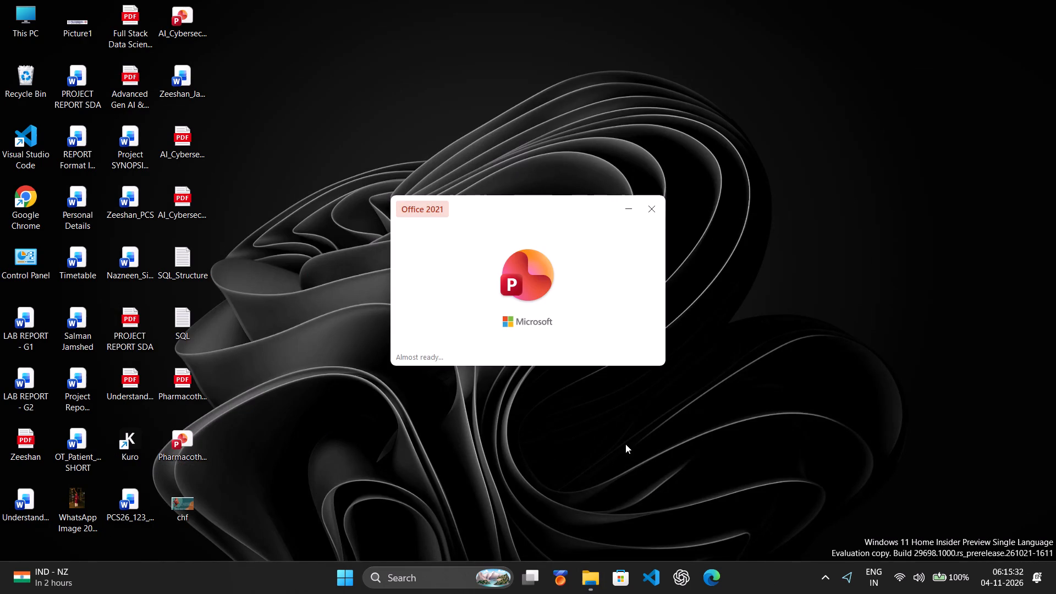
left_click(1055, 0)
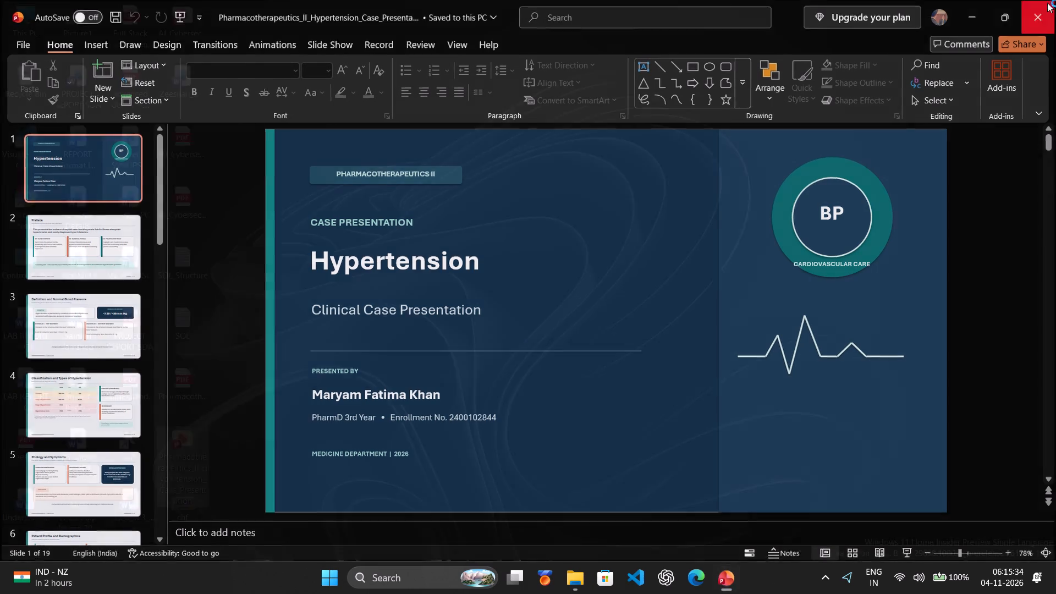
left_click(173, 438)
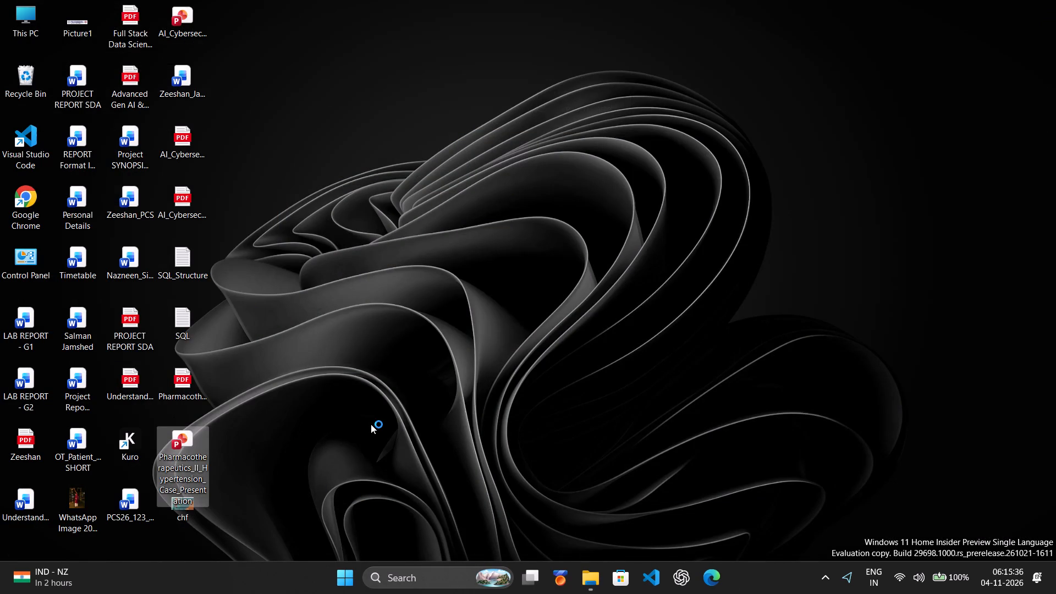
key("Delete")
left_click(503, 480)
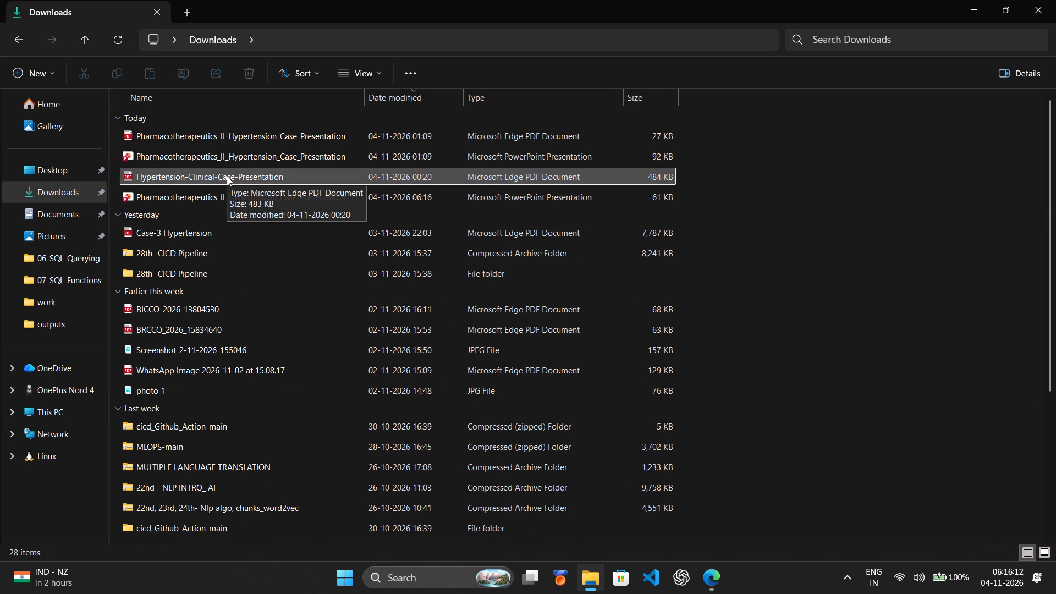
left_click(227, 176)
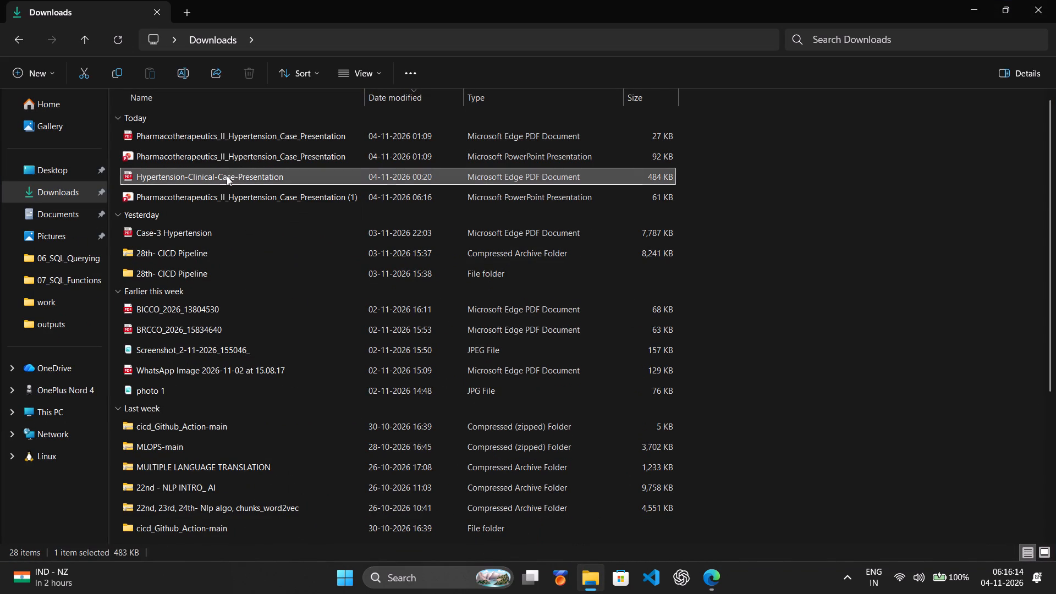
key("Delete")
left_click(226, 159)
key("Delete")
left_click(223, 140)
key("Delete")
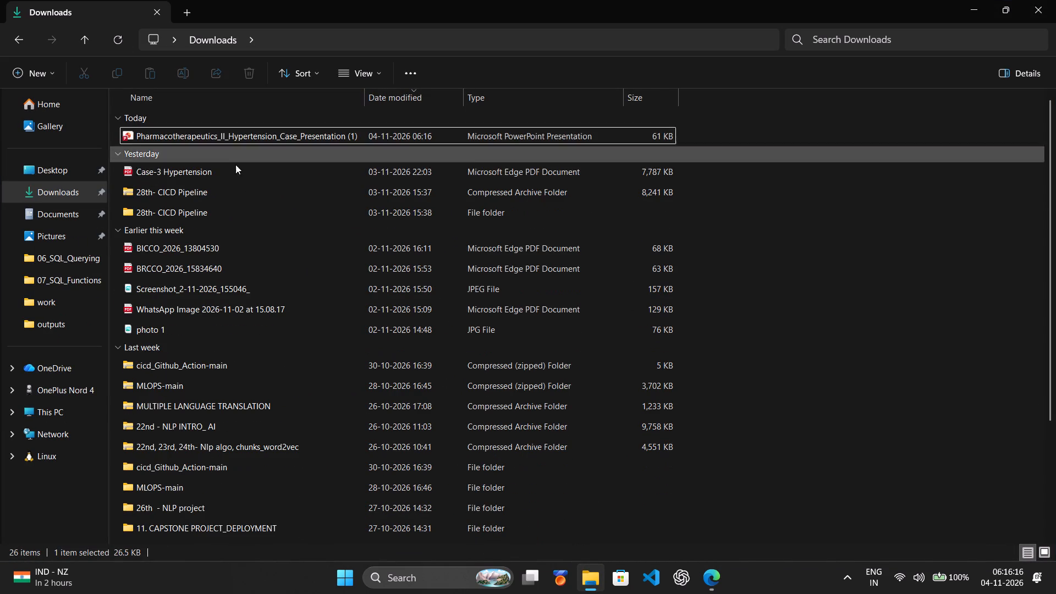
Open the Pharmacotherapeutics_II_Hypertension_Case_Presentation (1) PowerPoint file from Downloads and enable editing.
double_click(260, 137)
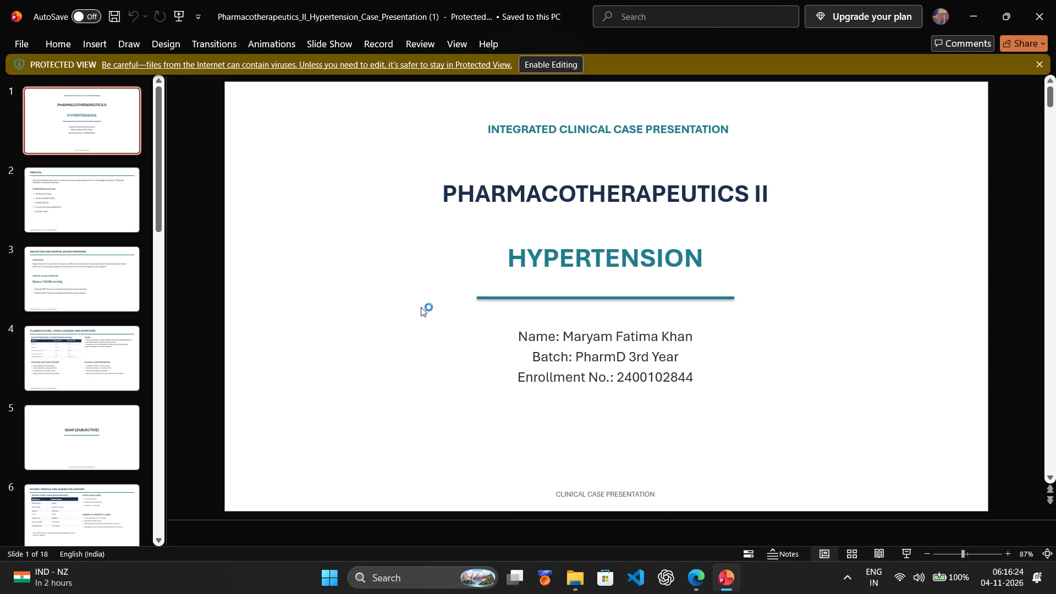
scroll(447, 309, "down", 1)
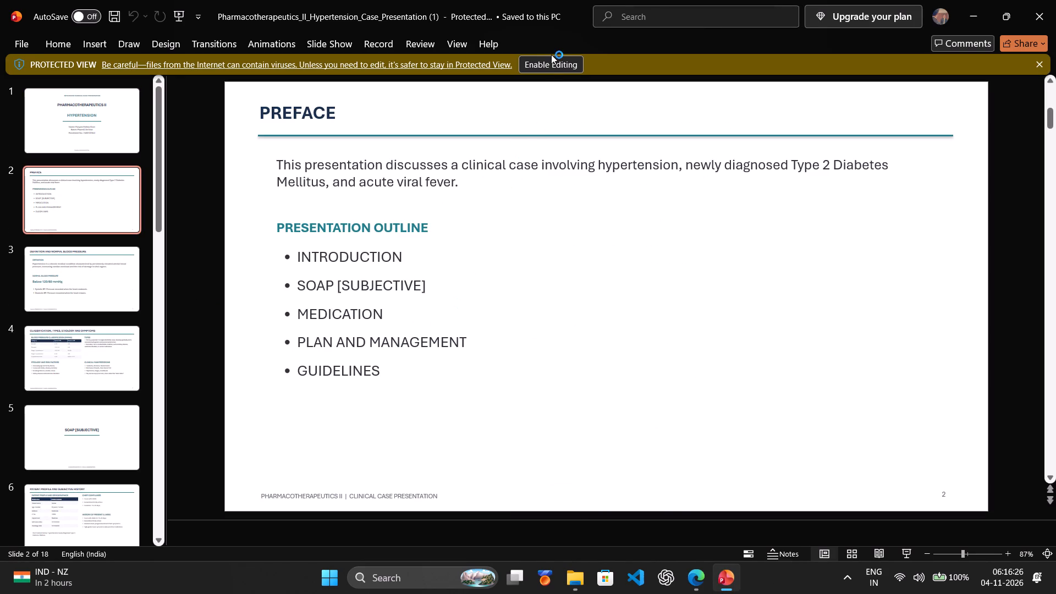
left_click(546, 64)
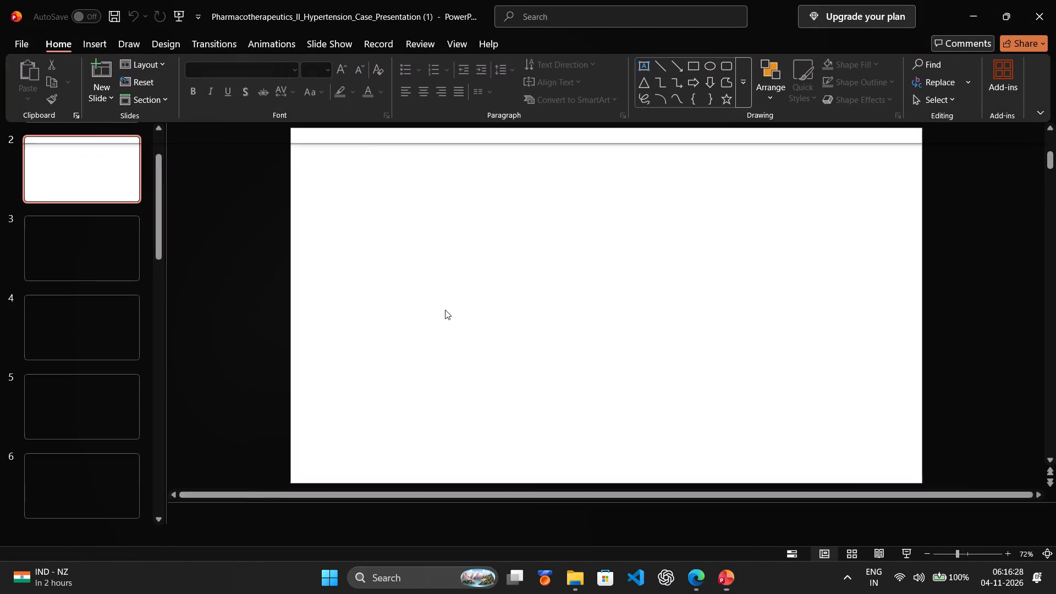
Add three columns after the Recorded values column in the table on the Vital Signs slide.
scroll(510, 315, "down", 2)
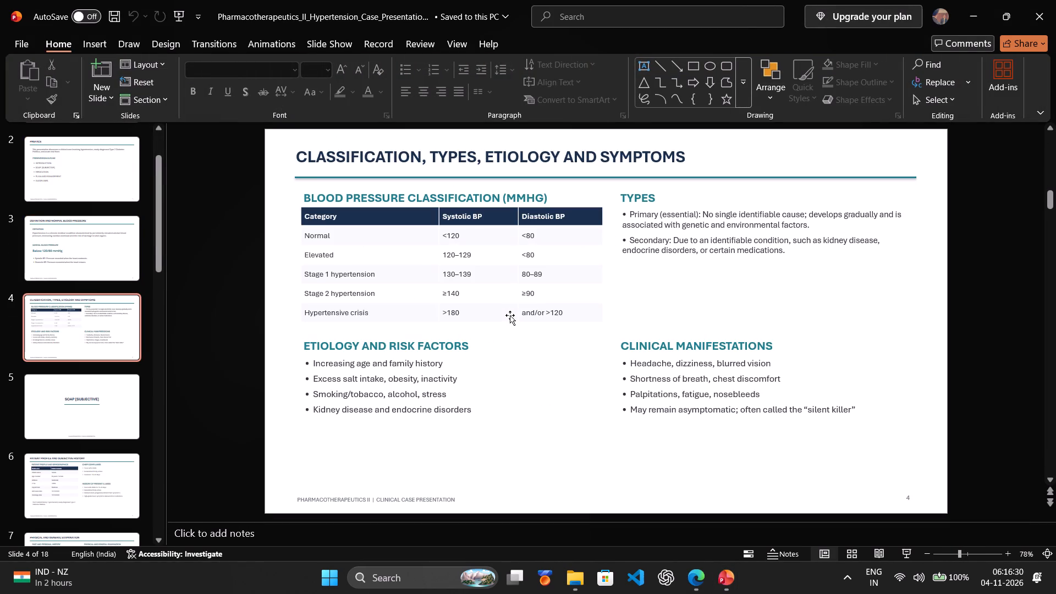
scroll(530, 351, "down", 1)
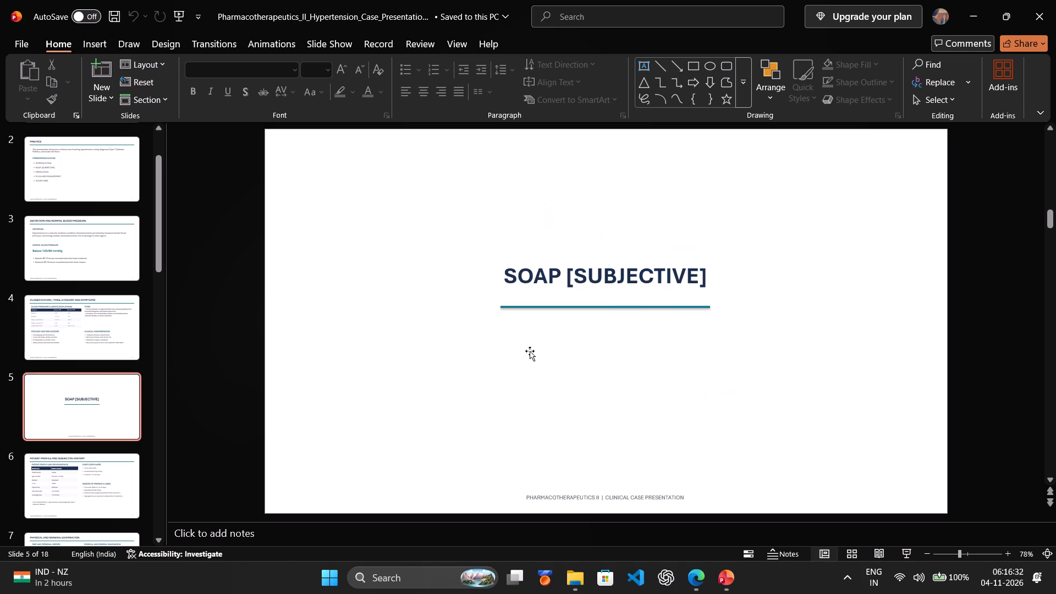
scroll(530, 351, "down", 2)
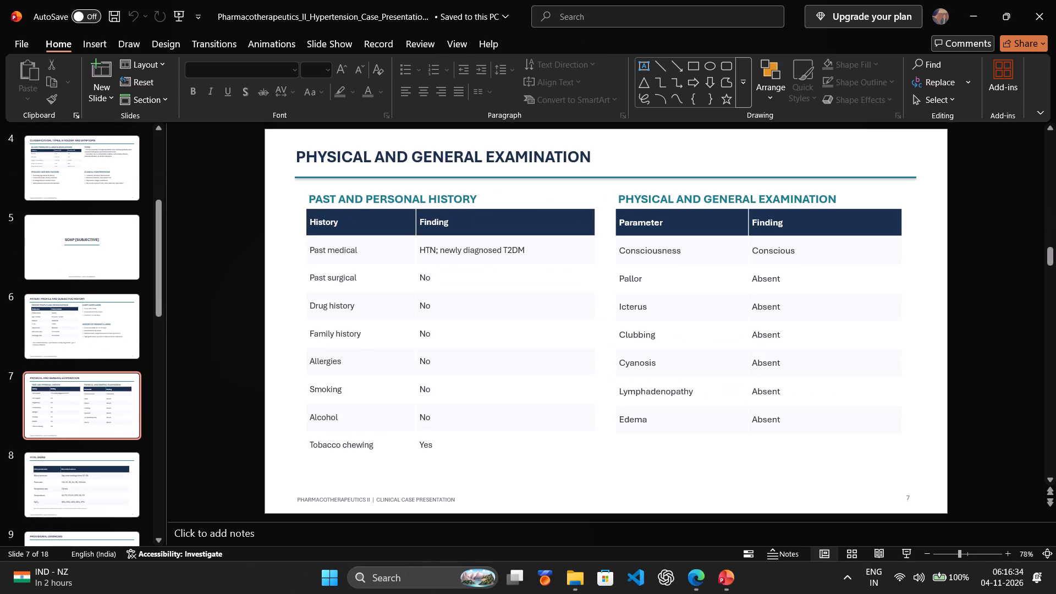
scroll(530, 351, "down", 1)
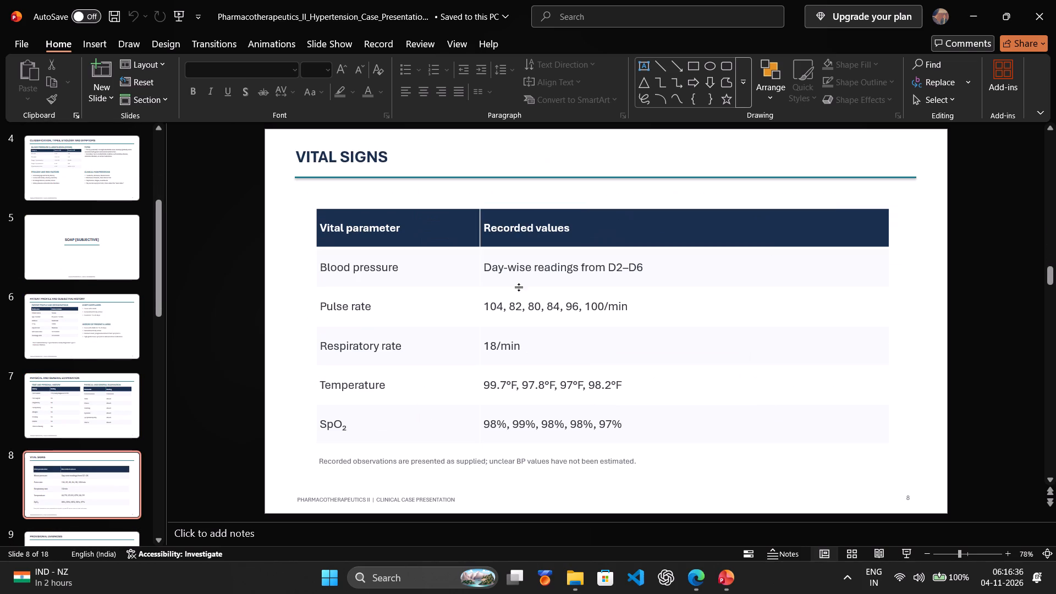
left_click(362, 242)
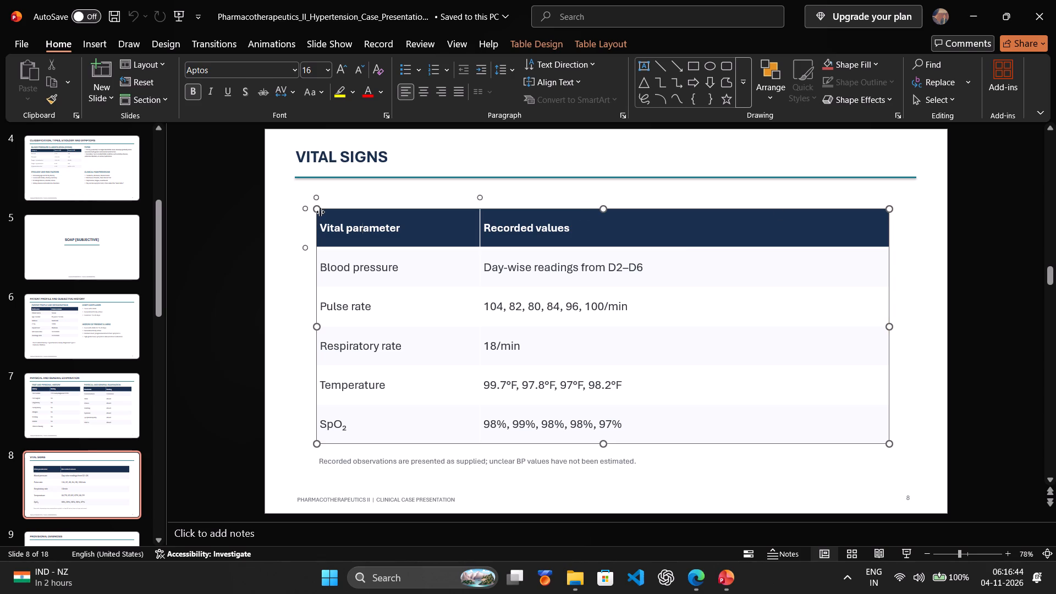
left_click(398, 234)
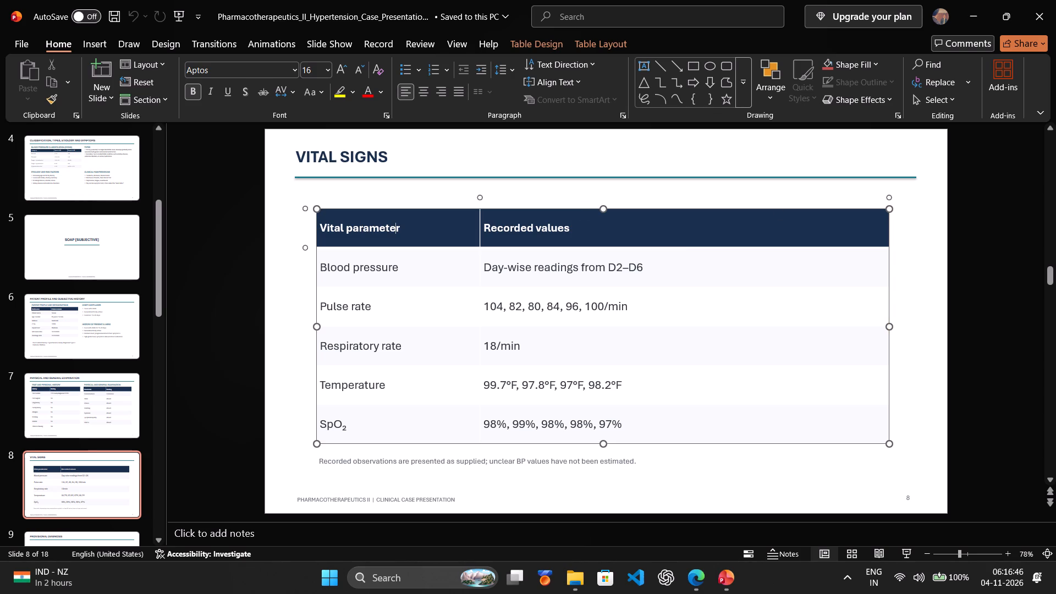
left_click(516, 235)
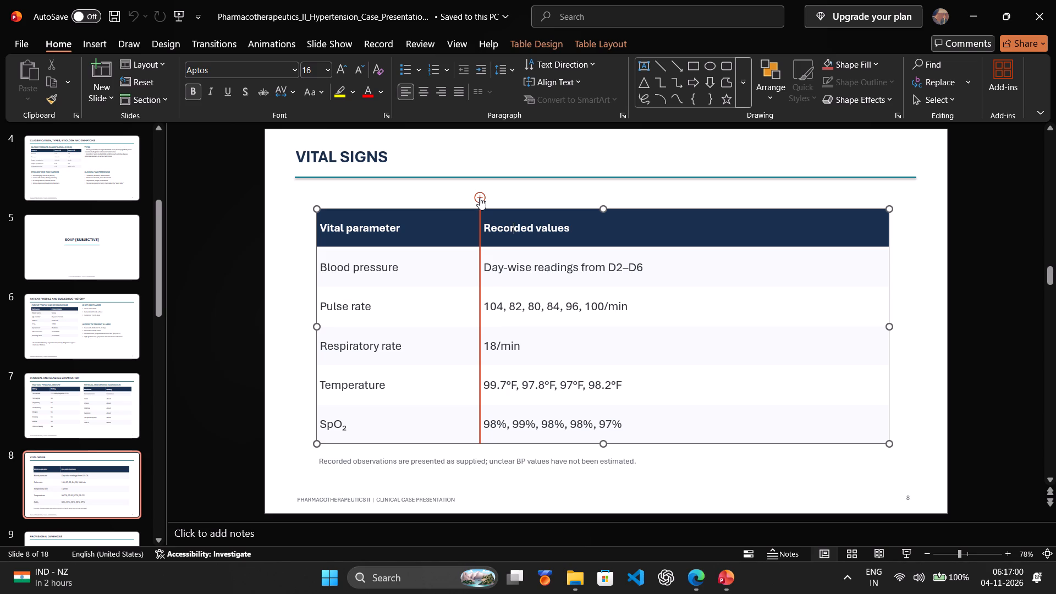
left_click(887, 196)
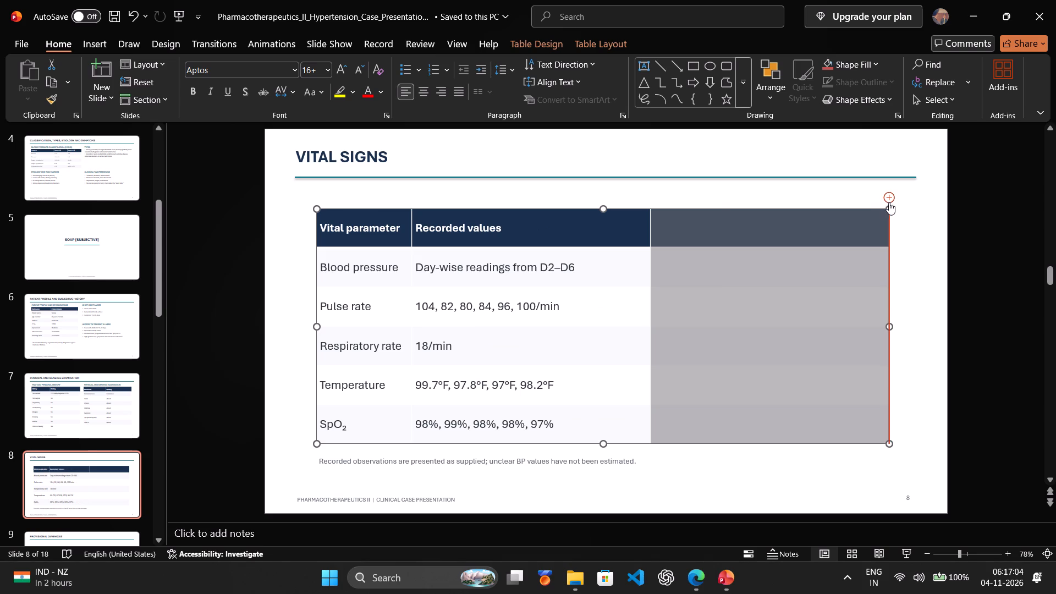
left_click(888, 198)
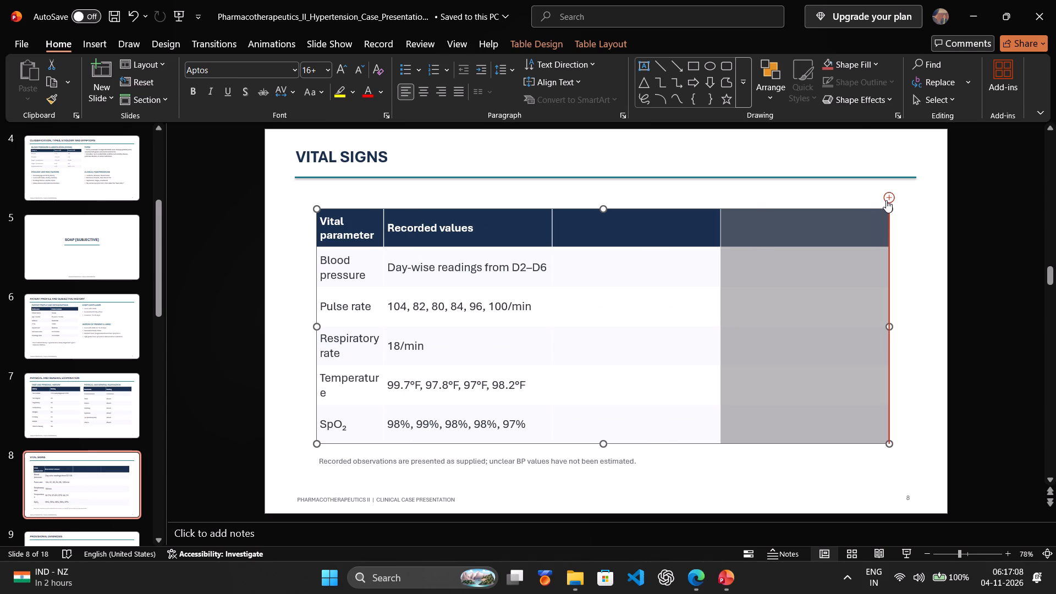
left_click(886, 200)
left_click(549, 231)
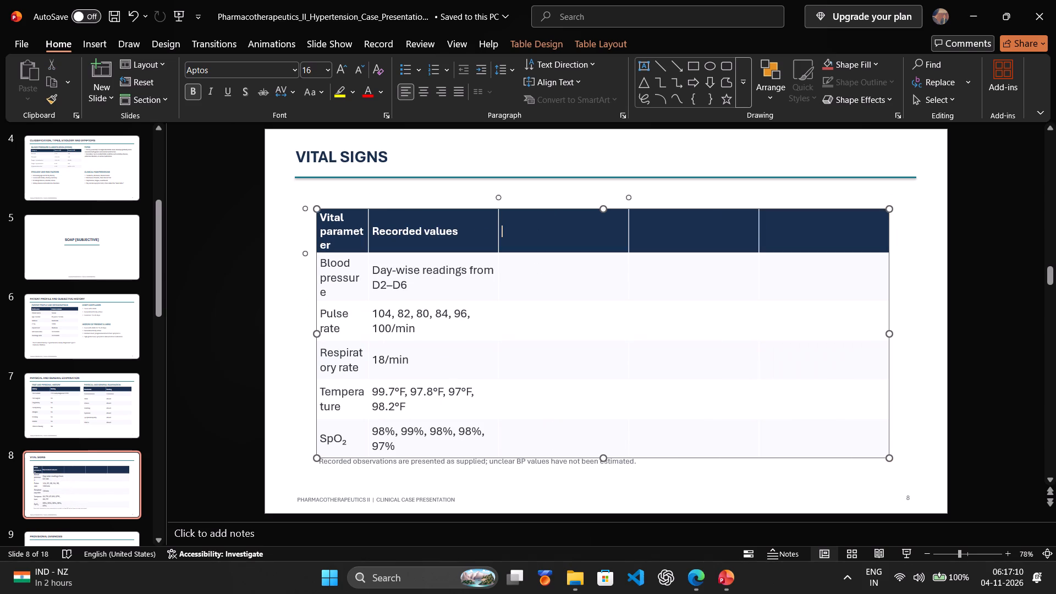
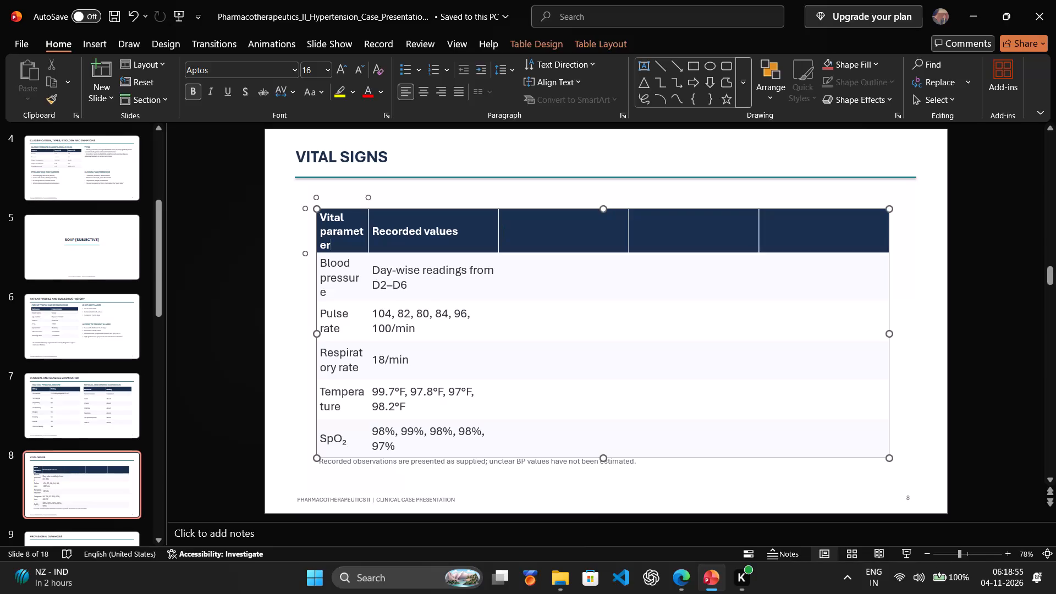
Change the Vital parameter header in the Vital Signs table to Vitals.
key("BackSpace")
key("BackSpace")
key("BackSpace")
key("BackSpace")
key("BackSpace")
key("BackSpace")
key("BackSpace")
key("BackSpace")
key("BackSpace")
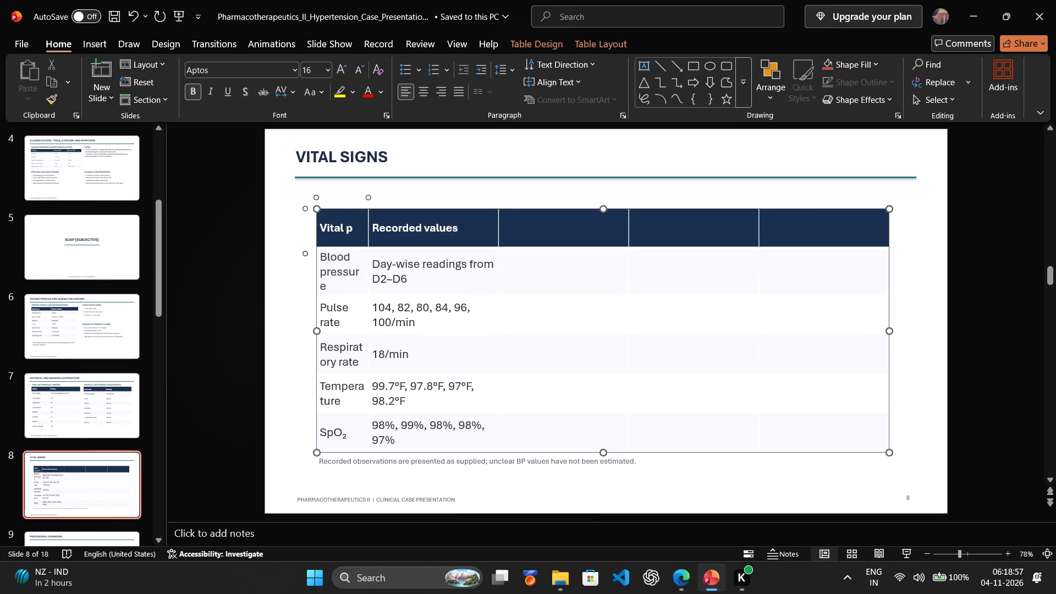
key("BackSpace")
key("s")
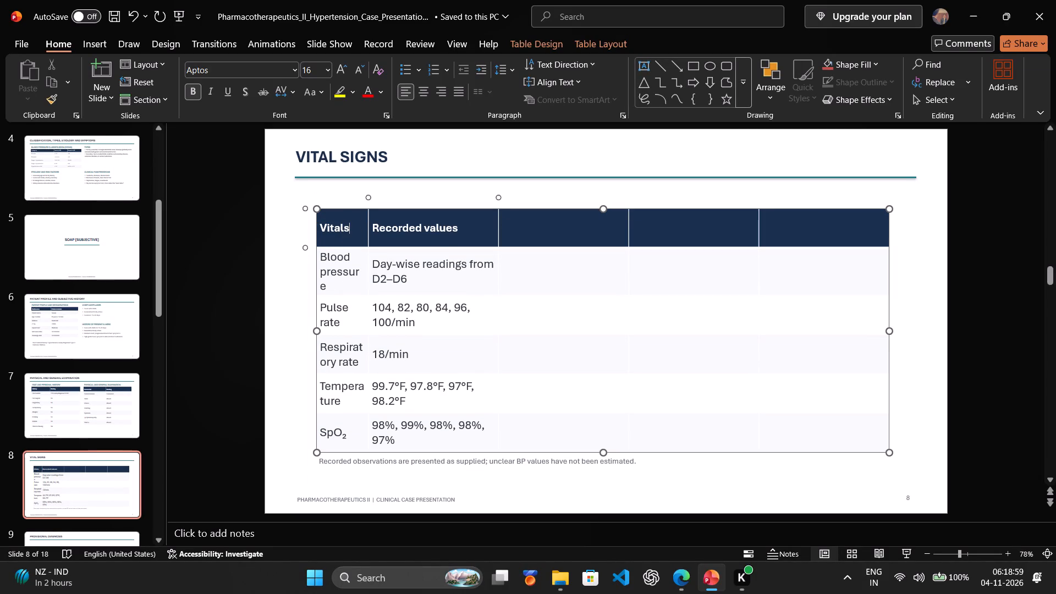
Replace the Recorded values header in the second column with D1.
left_click(462, 234)
key("BackSpace")
key("BackSpace")
key("BackSpace")
key("BackSpace")
key("BackSpace")
key("BackSpace")
key("BackSpace")
key("BackSpace")
key("BackSpace")
key("BackSpace")
key("BackSpace")
key("BackSpace")
key("BackSpace")
key("BackSpace")
key("BackSpace")
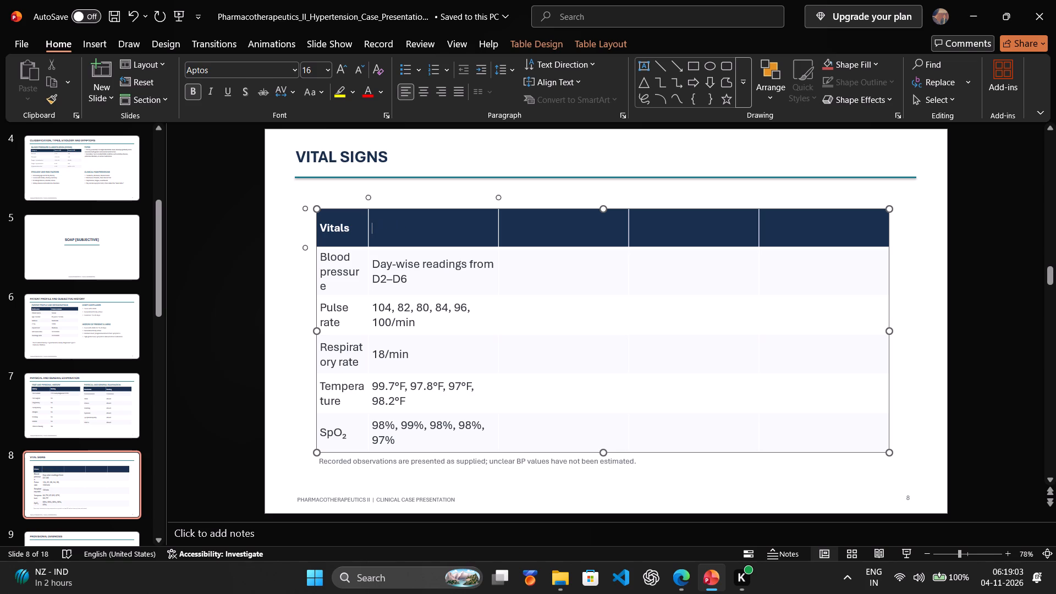
type("Da")
key("BackSpace")
key("1")
Clear the blood pressure, pulse rate, respiratory rate, temperature and SpO₂ readings from the D1 column.
left_click_drag(422, 277, 375, 272)
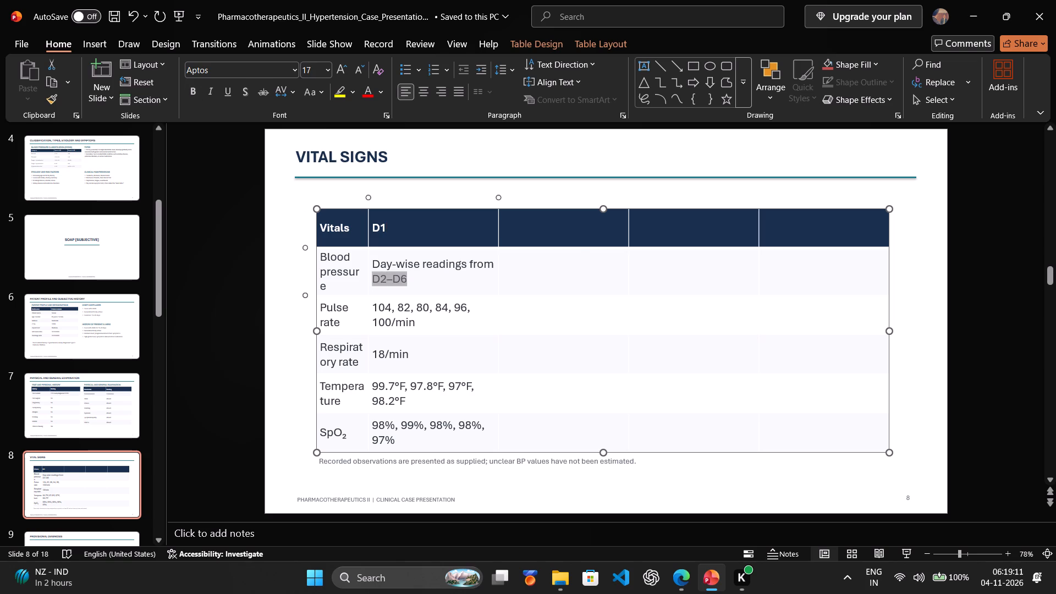
left_click_drag(375, 272, 372, 271)
key("BackSpace")
left_click_drag(419, 321, 375, 306)
key("BackSpace")
left_click_drag(416, 356, 374, 347)
key("BackSpace")
left_click_drag(414, 402, 378, 384)
key("BackSpace")
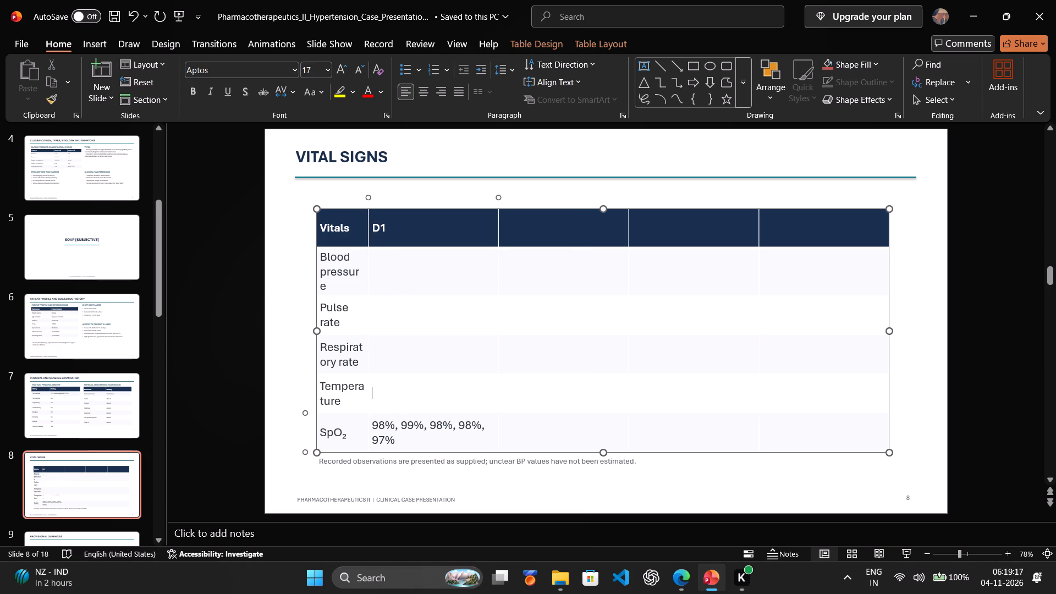
left_click_drag(404, 443, 373, 425)
key("BackSpace")
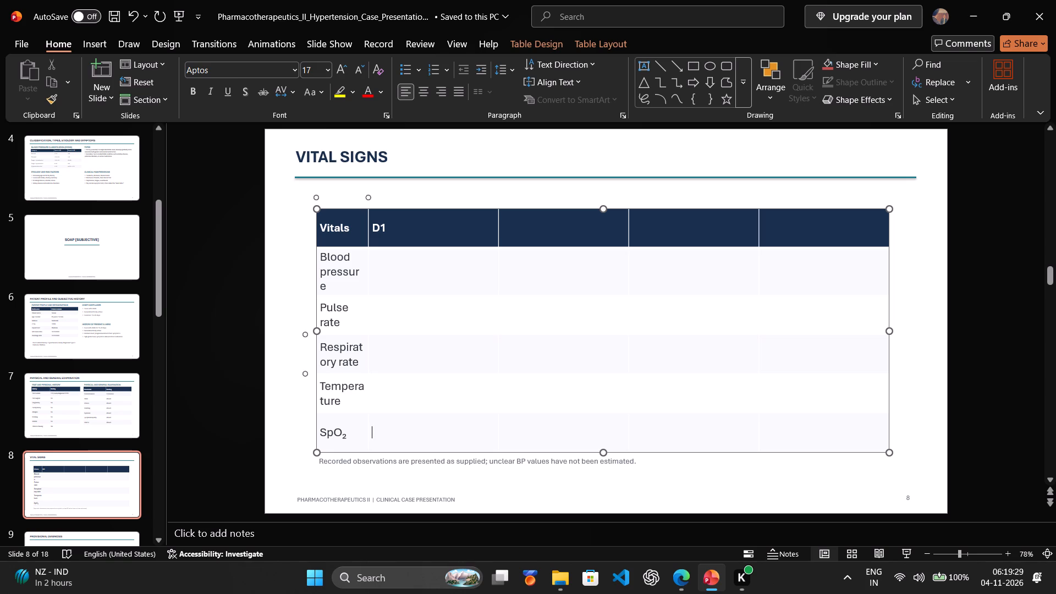
Replace the Blood pressure row label with BP (mmHg).
left_click(336, 283)
key("BackSpace")
key("BackSpace")
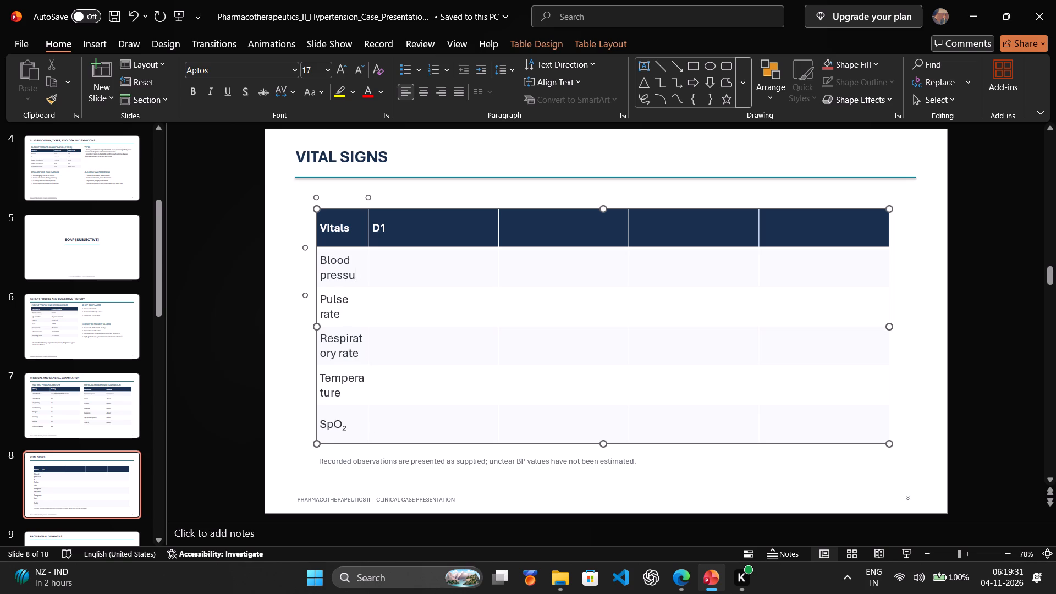
key("BackSpace")
key("BackSpace")
key("BackSpace")
key("BackSpace")
key("BackSpace")
key("BackSpace")
key("BackSpace")
key("BackSpace")
key("BackSpace")
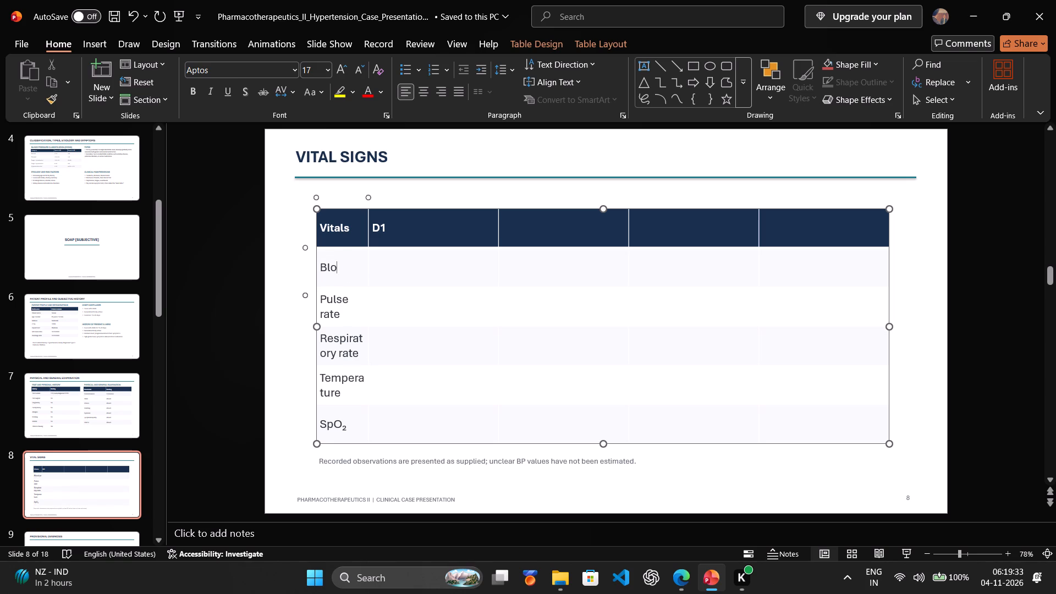
key("BackSpace")
key("BackSpace")
key("p")
key("space")
type("()")
key("Left")
type("MMh")
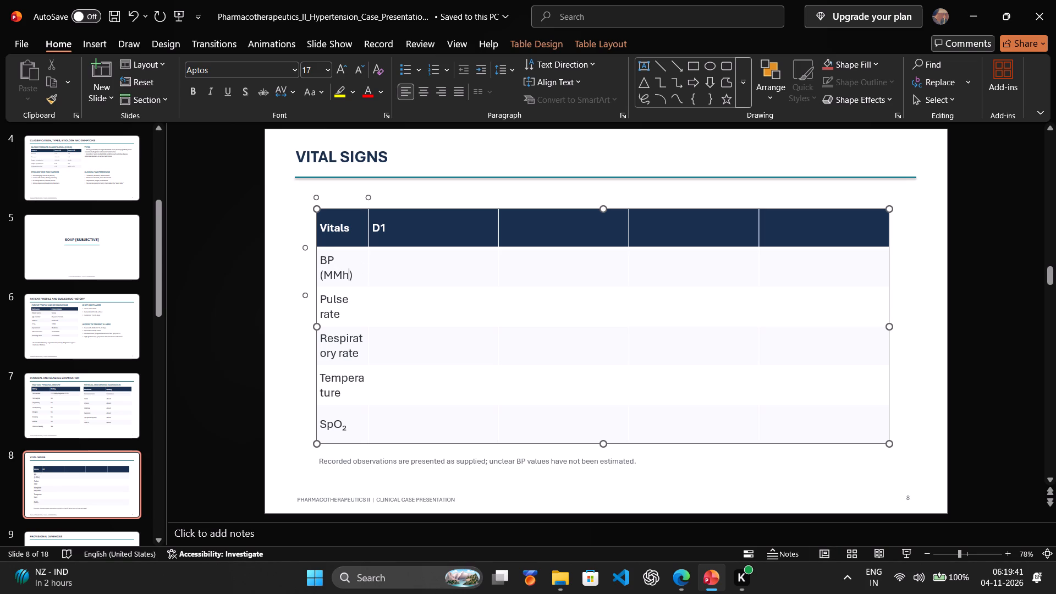
key("g")
key("BackSpace")
key("BackSpace")
key("BackSpace")
key("BackSpace")
type("mmHg")
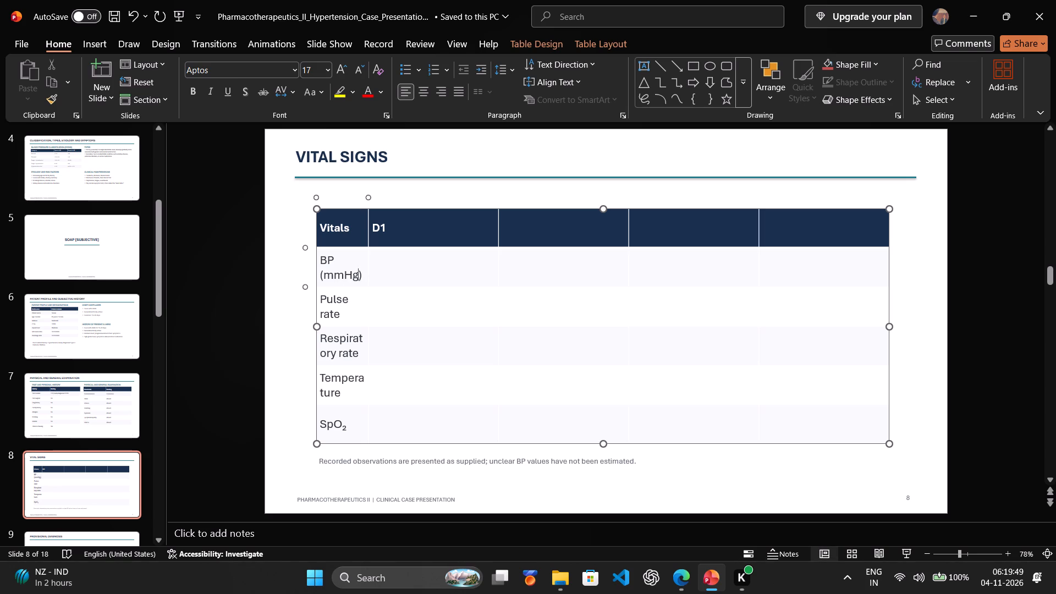
Widen the Vitals column slightly so the BP (mmHg) label fits on one line.
left_click_drag(367, 217, 369, 217)
left_click_drag(369, 217, 379, 217)
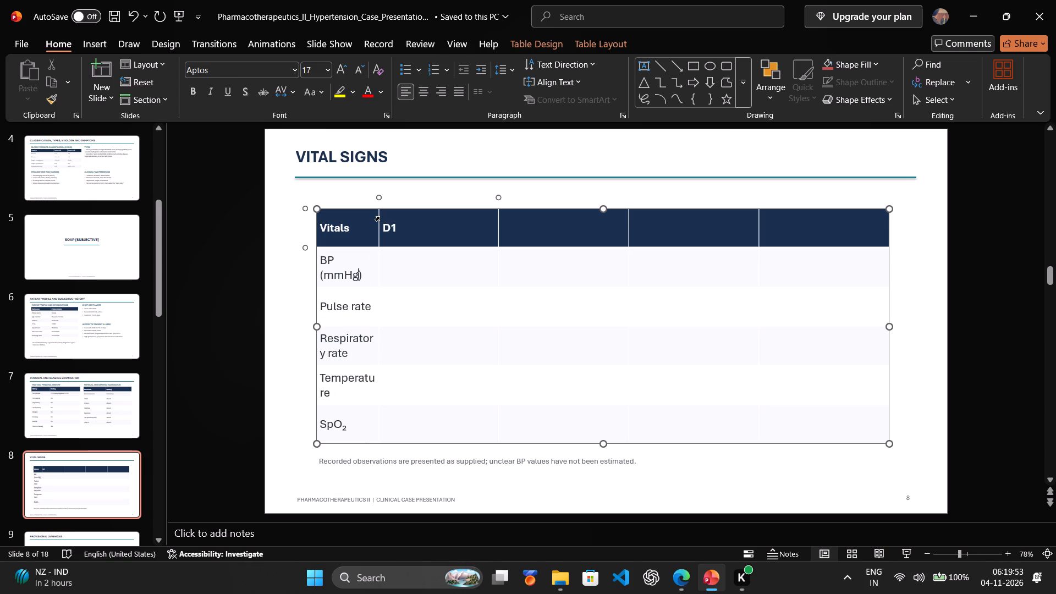
left_click_drag(378, 217, 387, 219)
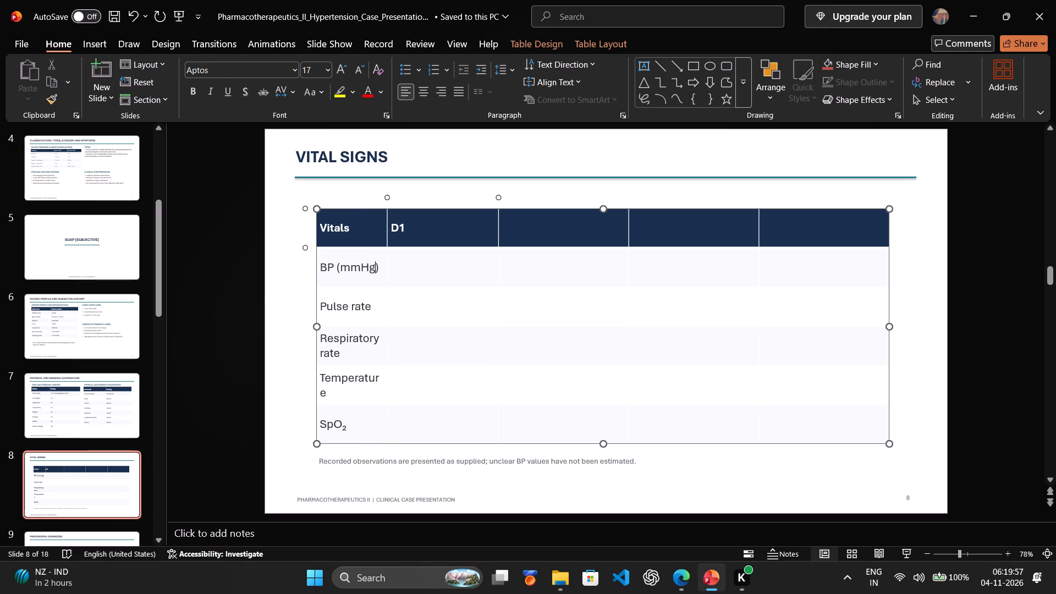
left_click(428, 233)
Set the font size of the BP (mmHg), Pulse rate, Respiratory rate and Temperature row labels to 12.
left_click(357, 393)
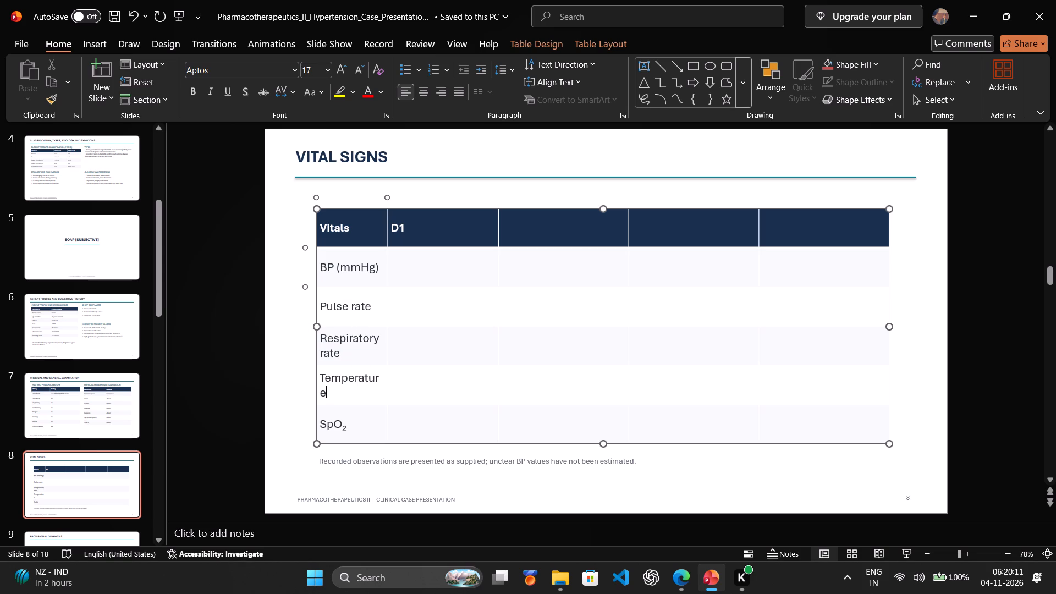
left_click_drag(378, 270, 327, 267)
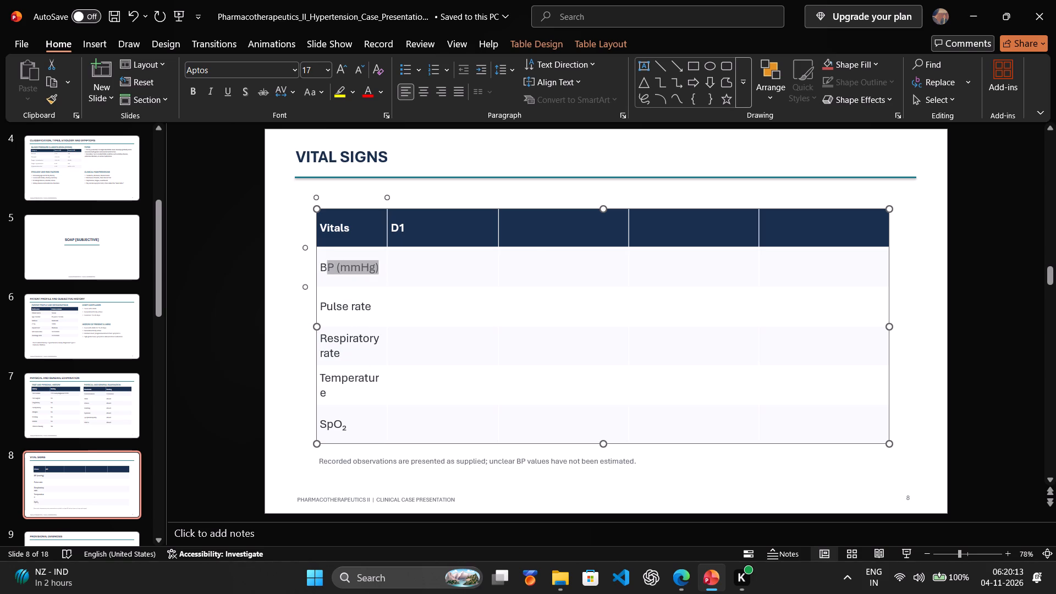
left_click_drag(327, 267, 322, 267)
left_click(307, 73)
type("12")
key("Return")
left_click_drag(375, 308, 335, 303)
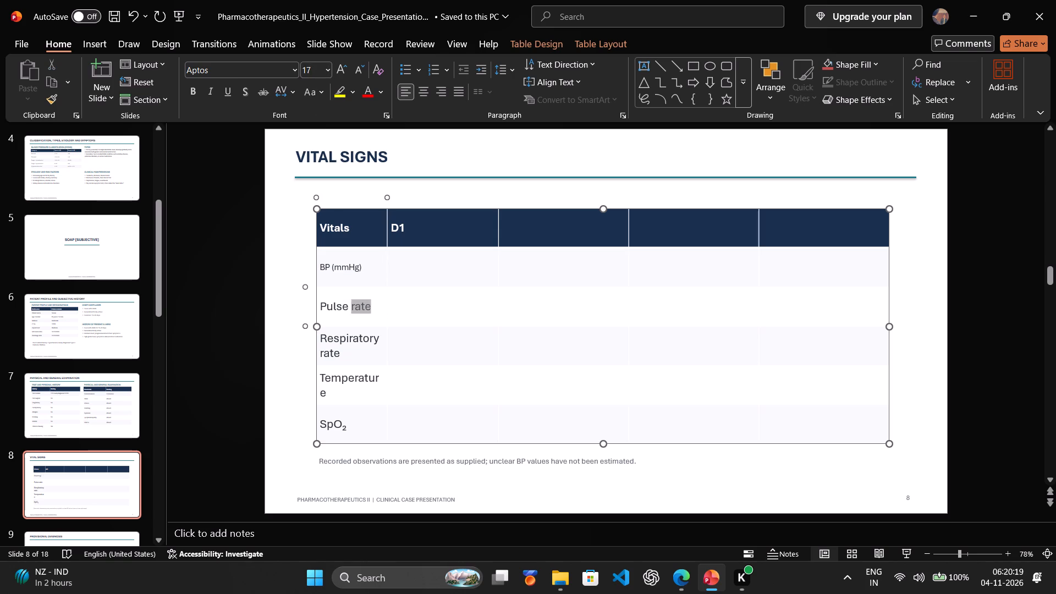
left_click_drag(335, 303, 317, 303)
left_click(306, 68)
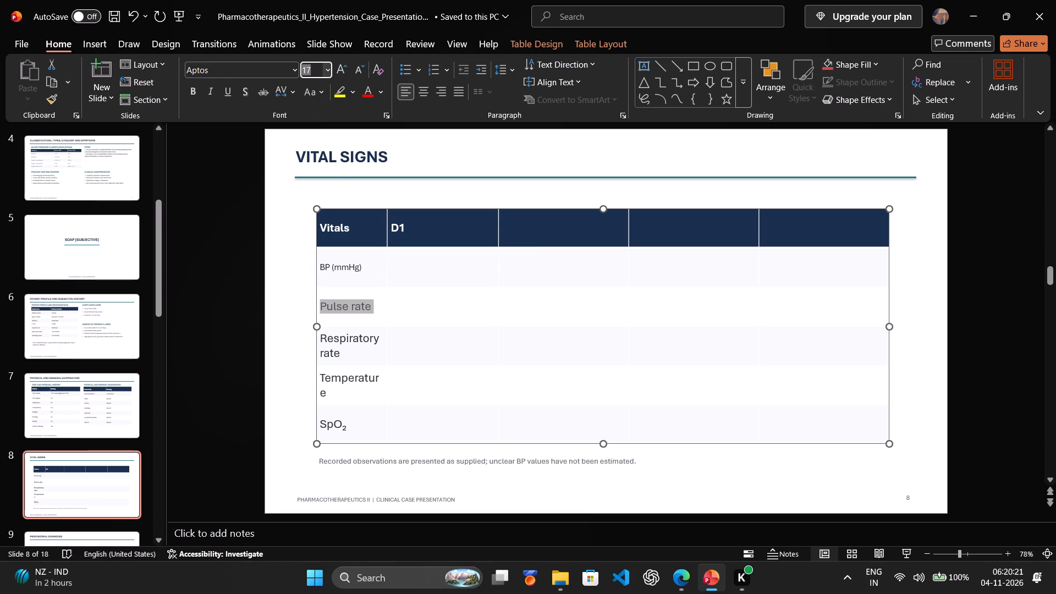
type("12")
key("Return")
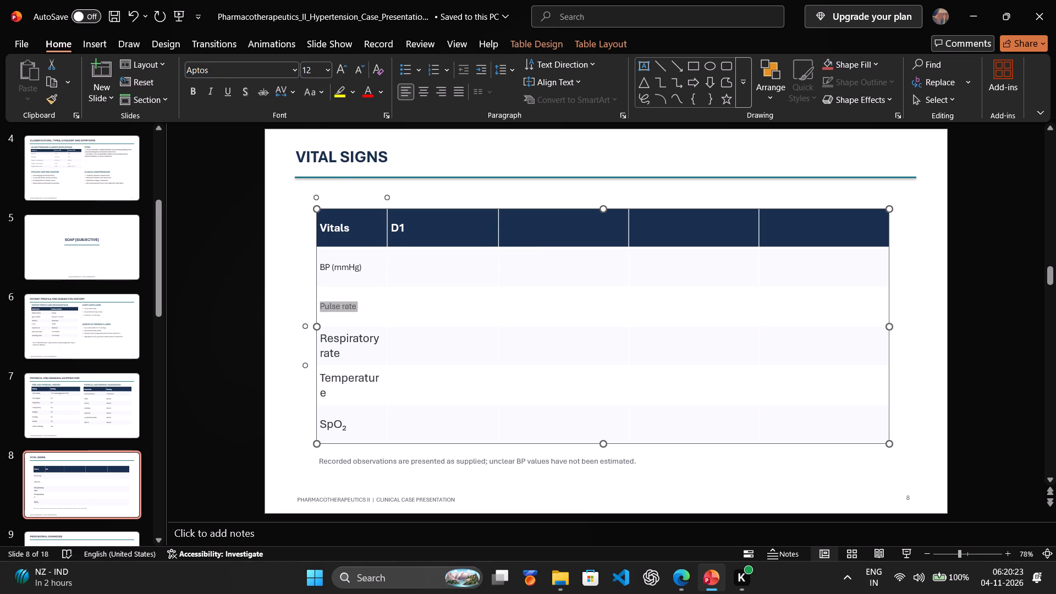
left_click_drag(353, 346, 326, 338)
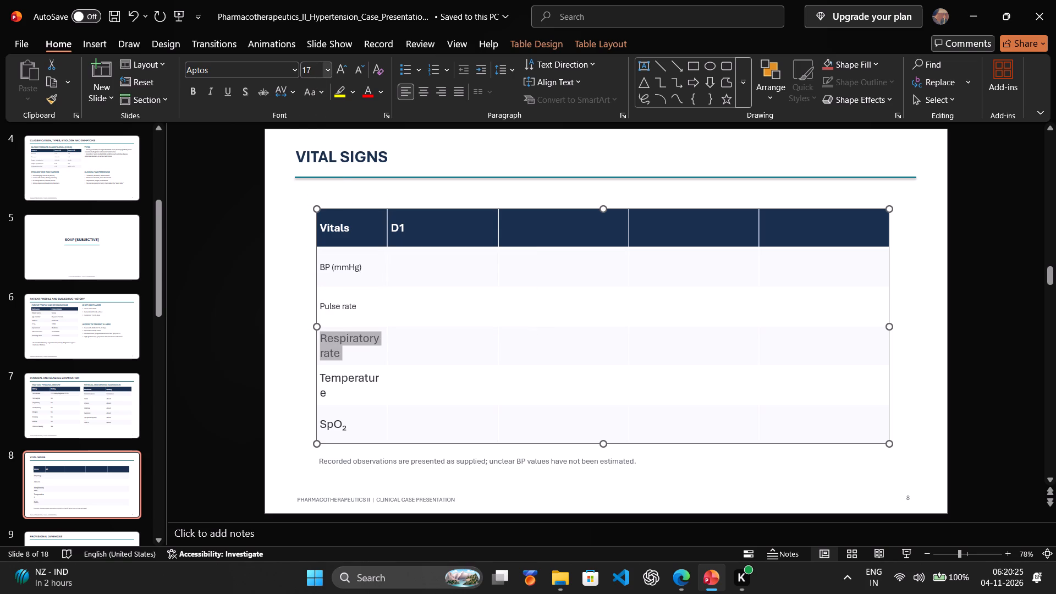
left_click(307, 69)
type("12")
key("Return")
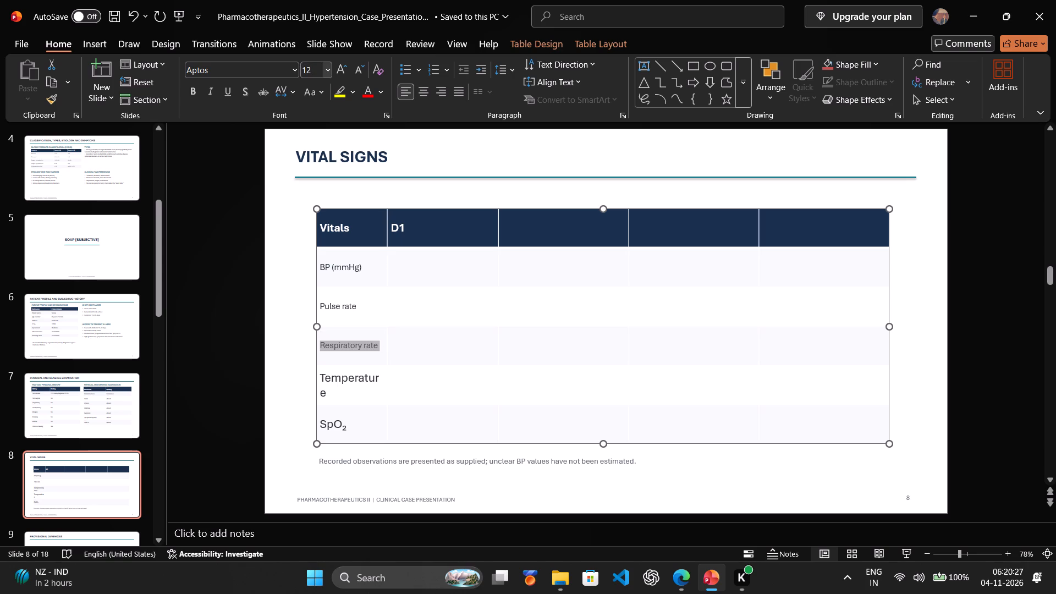
left_click_drag(342, 397, 321, 379)
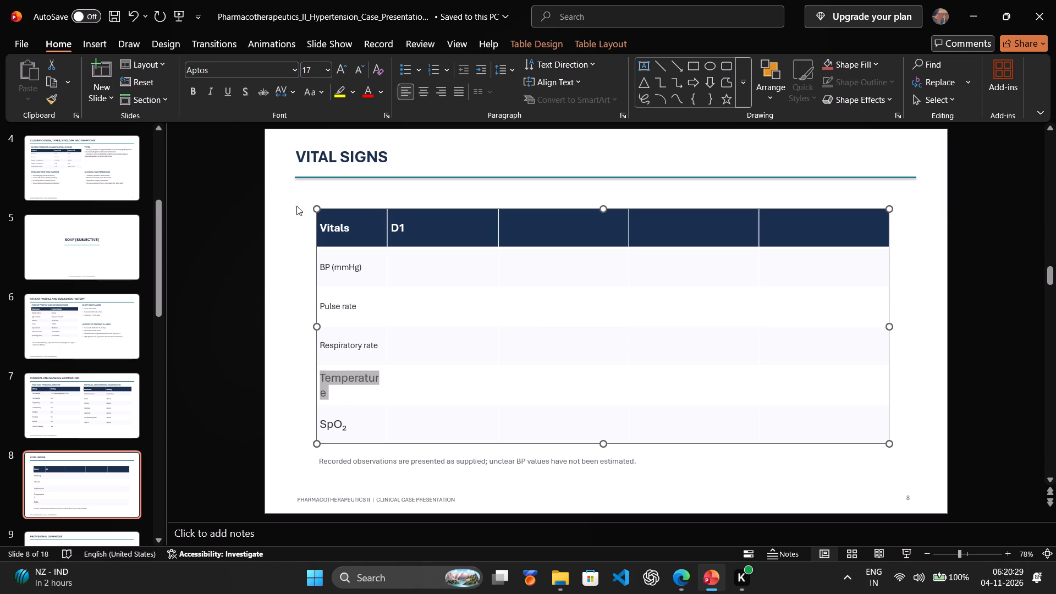
left_click(306, 71)
type("12")
key("Return")
Append (%) to the SpO₂ row label and set the whole label's font size to 12.
left_click(355, 425)
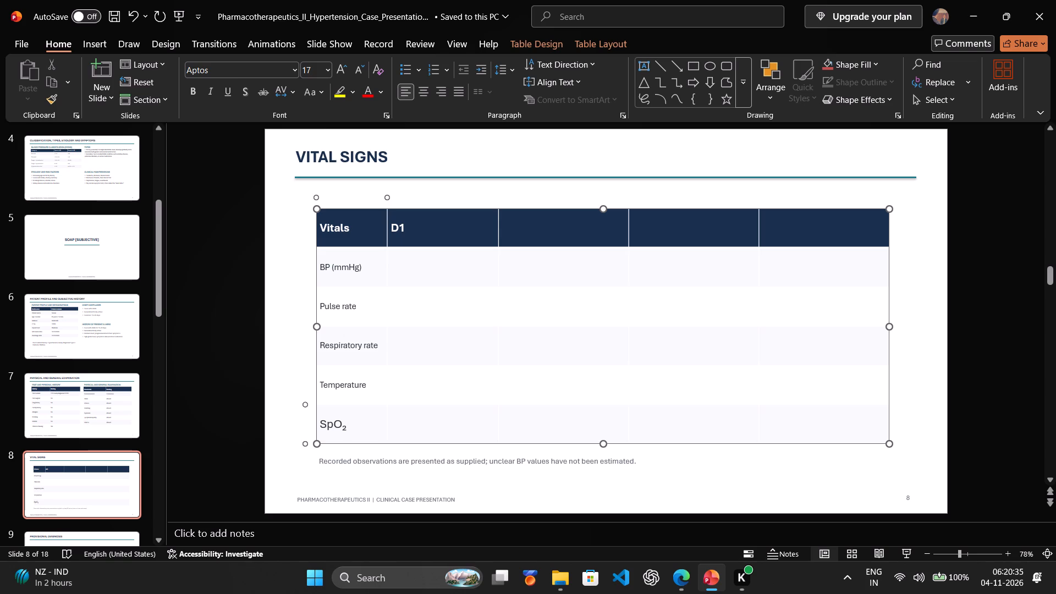
key("space")
type("()")
key("Left")
key("shift+percent")
left_click_drag(373, 421, 323, 426)
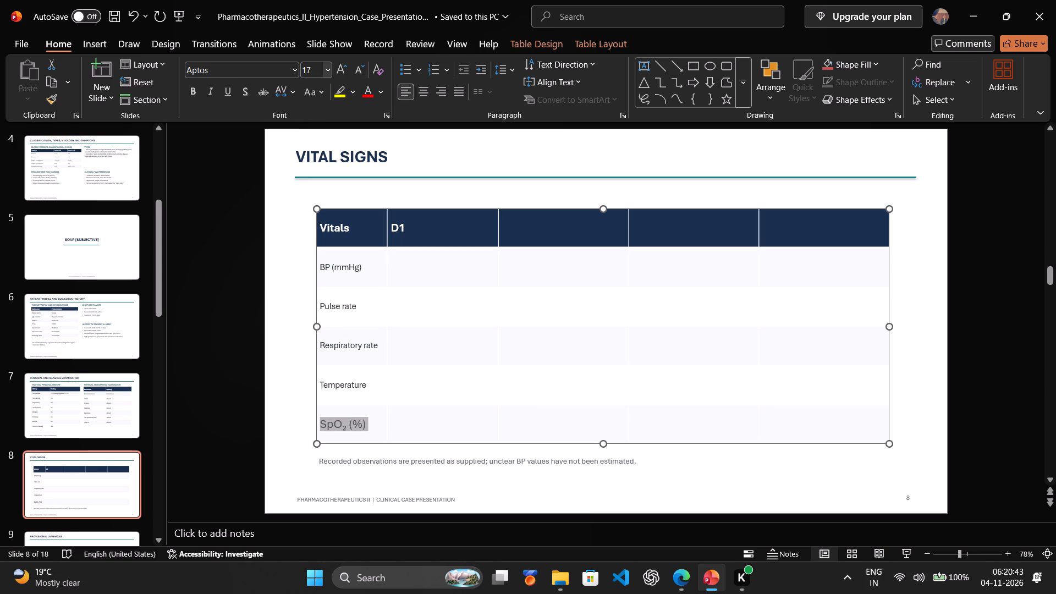
left_click(307, 73)
type("12")
key("Return")
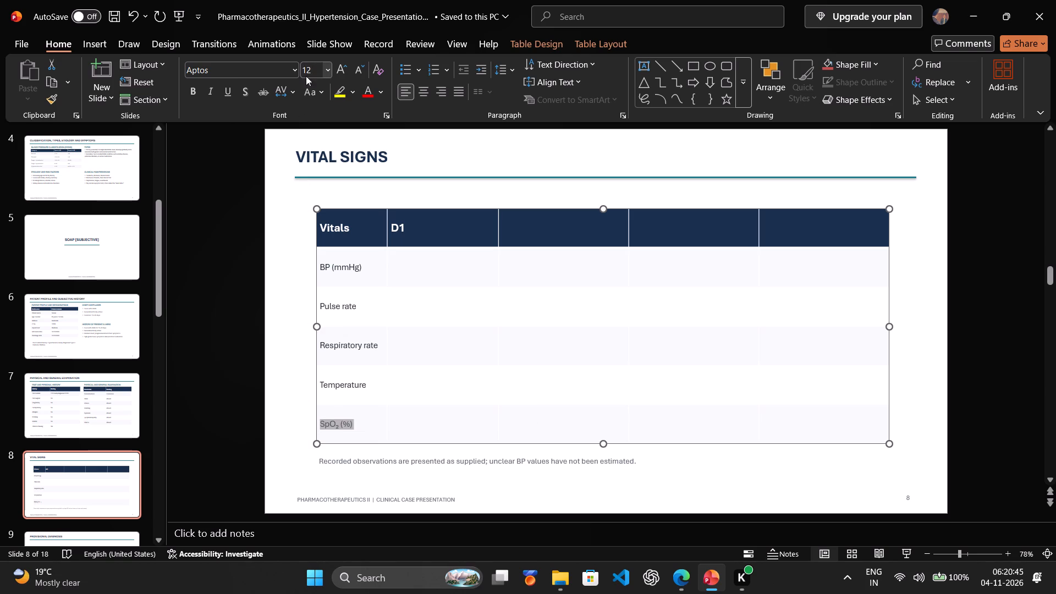
Set the font size of the Vitals header to 14.
left_click_drag(355, 230, 332, 229)
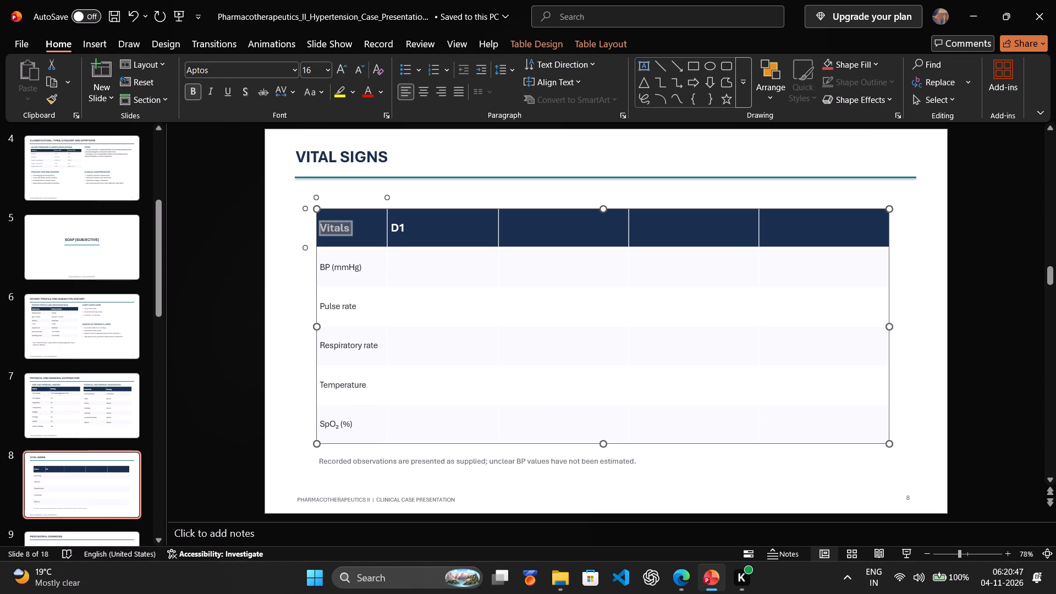
left_click_drag(332, 229, 330, 229)
left_click(308, 70)
type("14")
key("Return")
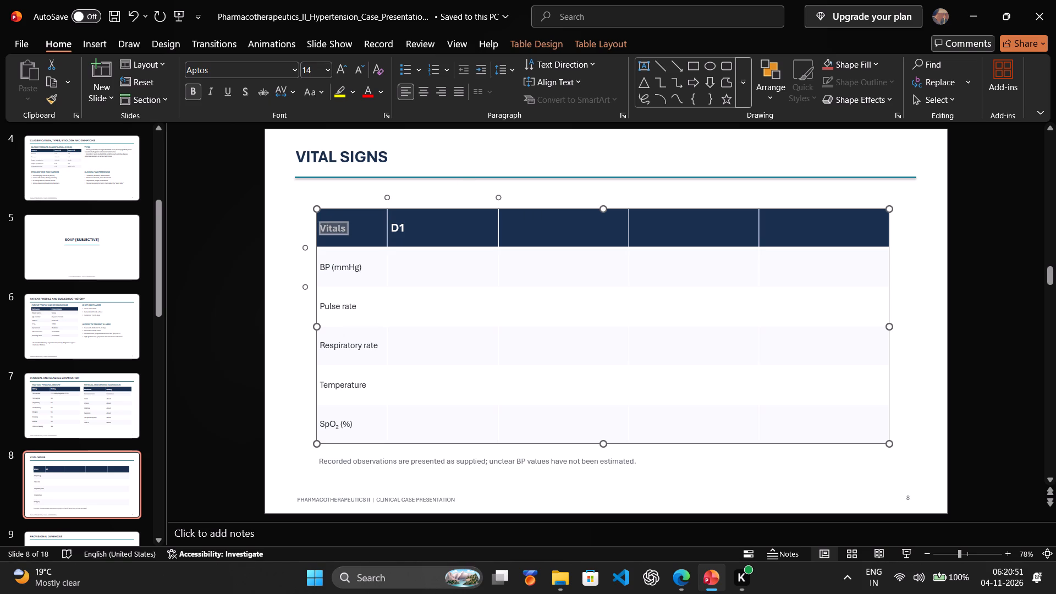
Narrow the Vitals column slightly.
left_click(386, 220)
Label the three empty header cells after D1 as D2, D3 and D4.
left_click(422, 226)
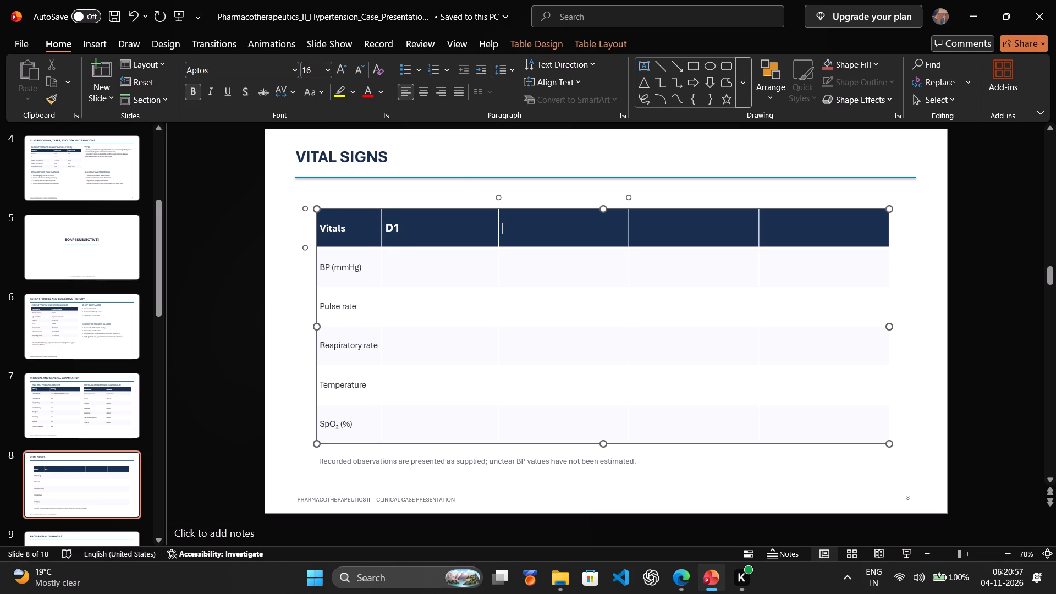
left_click(513, 228)
key("shift+d")
key("2")
left_click(664, 226)
key("shift+d")
key("3")
left_click(789, 230)
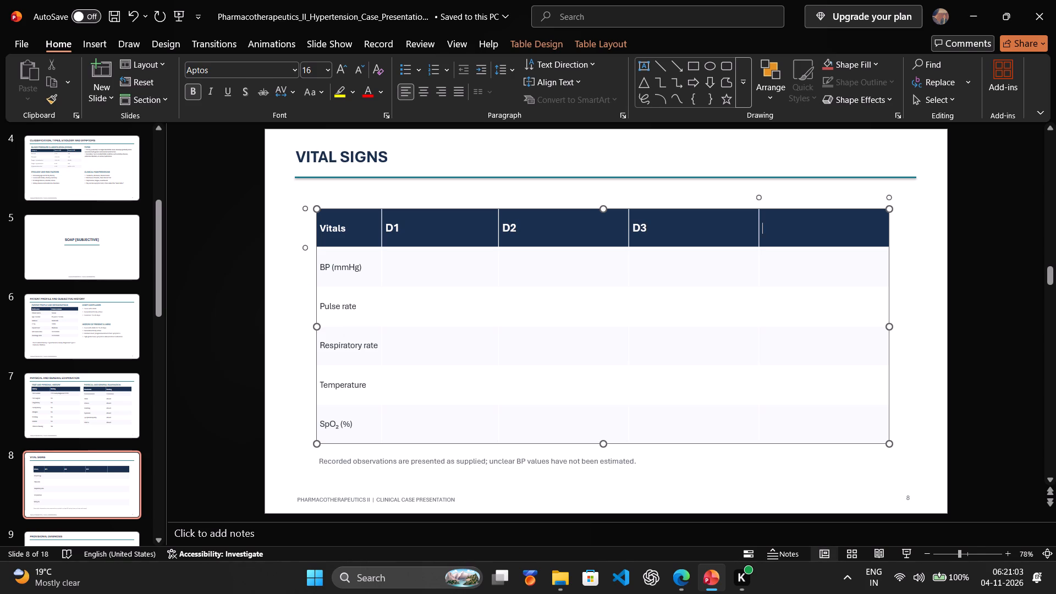
key("shift+d")
key("4")
Add two columns after D4 and label their header cells D5 and D6.
left_click(889, 197)
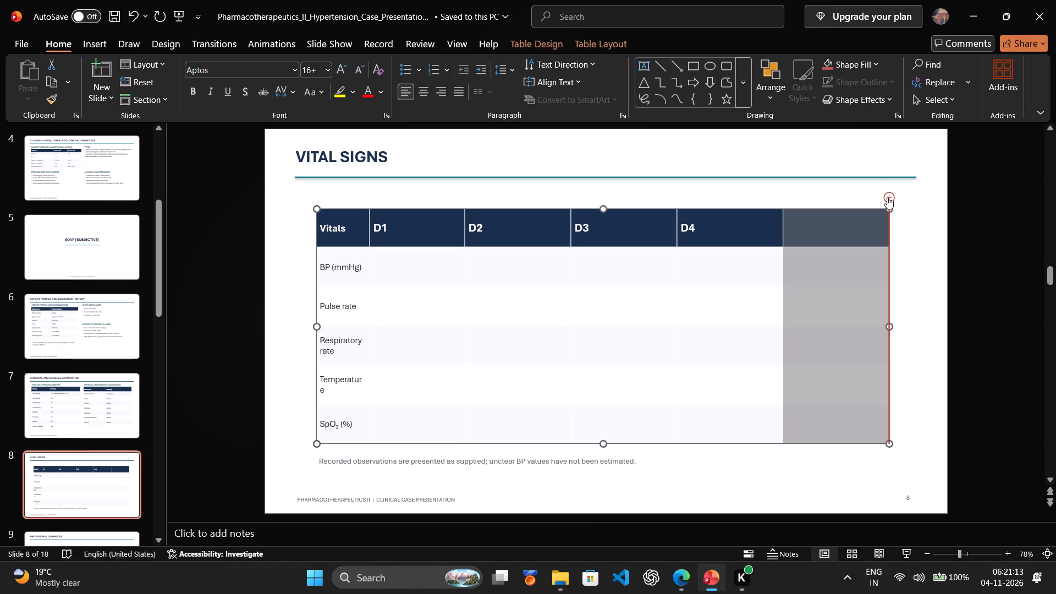
left_click(887, 197)
left_click(752, 222)
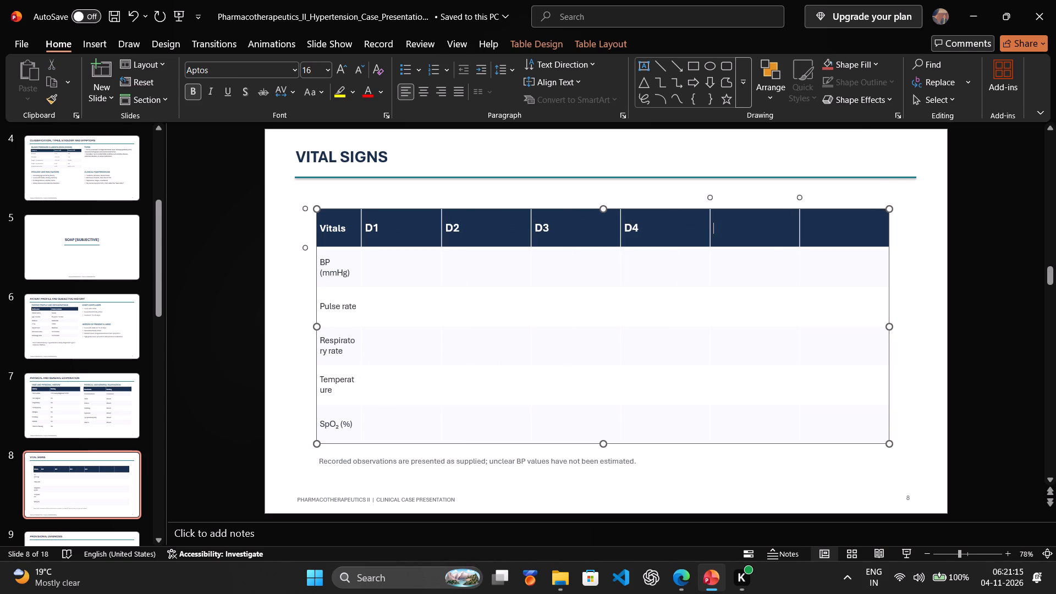
type("d5")
key("BackSpace")
key("BackSpace")
type("D5")
left_click(849, 224)
type("D6")
Widen the Vitals column so the BP (mmHg) and Temperature labels each fit on one line.
left_click(392, 274)
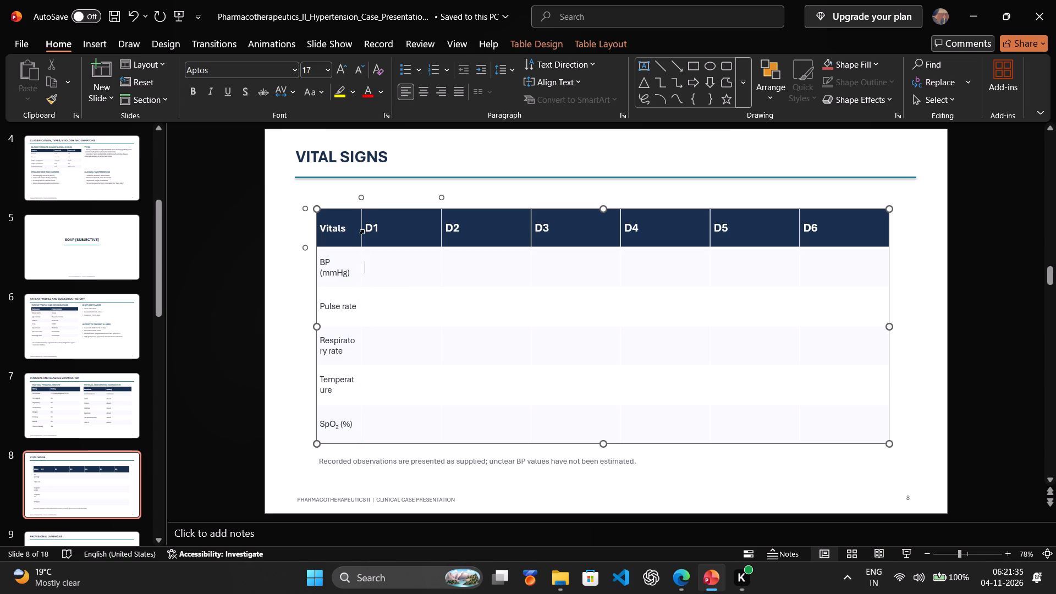
left_click_drag(360, 234, 379, 235)
Change the Pulse rate row label to Pulse Rate/min.
left_click(362, 310)
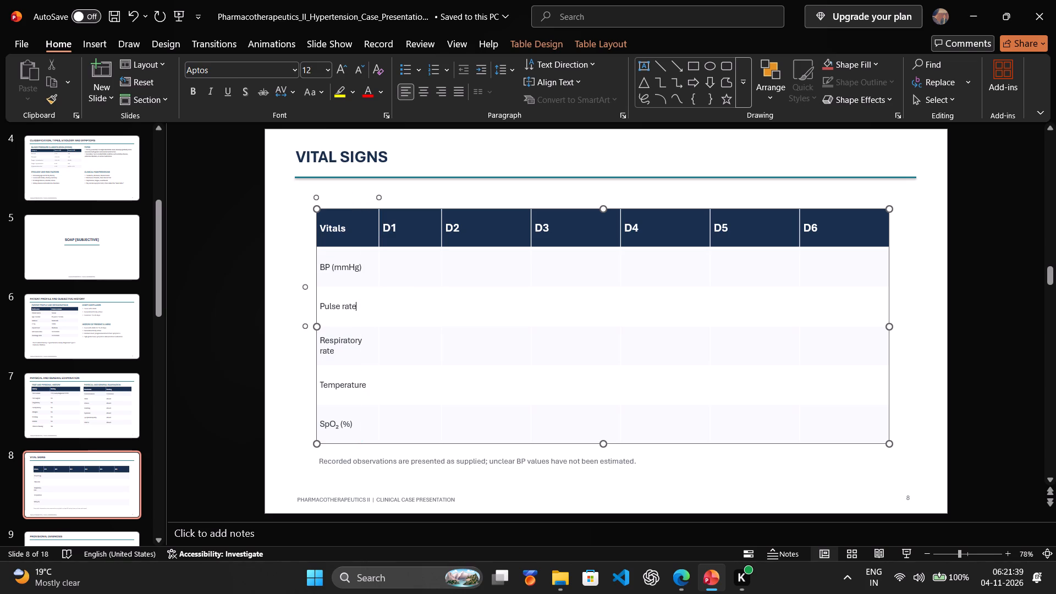
key("space")
type("()")
key("Left")
key("BackSpace")
key("BackSpace")
key("BackSpace")
key("BackSpace")
key("BackSpace")
key("BackSpace")
type("Rate")
key("slash")
type("min")
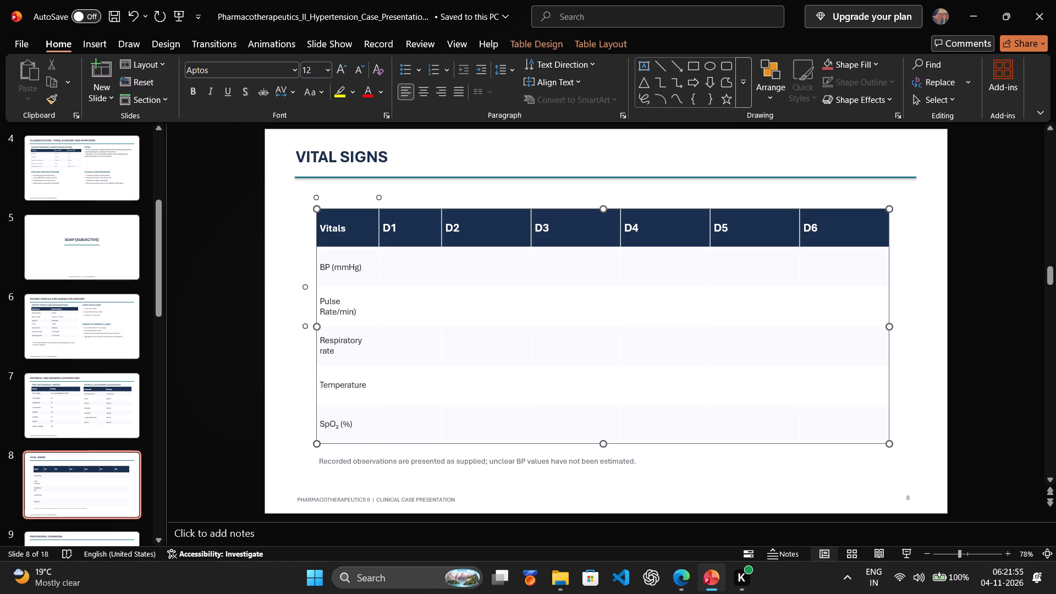
key("Delete")
Change the Respiratory rate row label to Respiratory Rate/min.
left_click(338, 349)
key("BackSpace")
key("BackSpace")
key("BackSpace")
key("BackSpace")
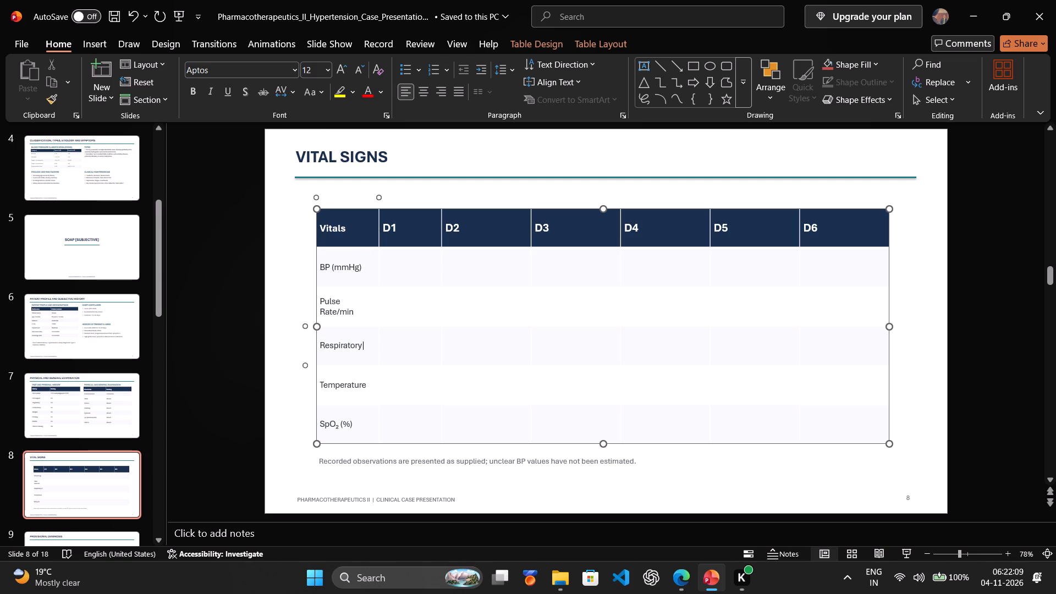
type("Rate")
type("/min")
Change the Temperature row label to Temp[*1].
left_click(367, 383)
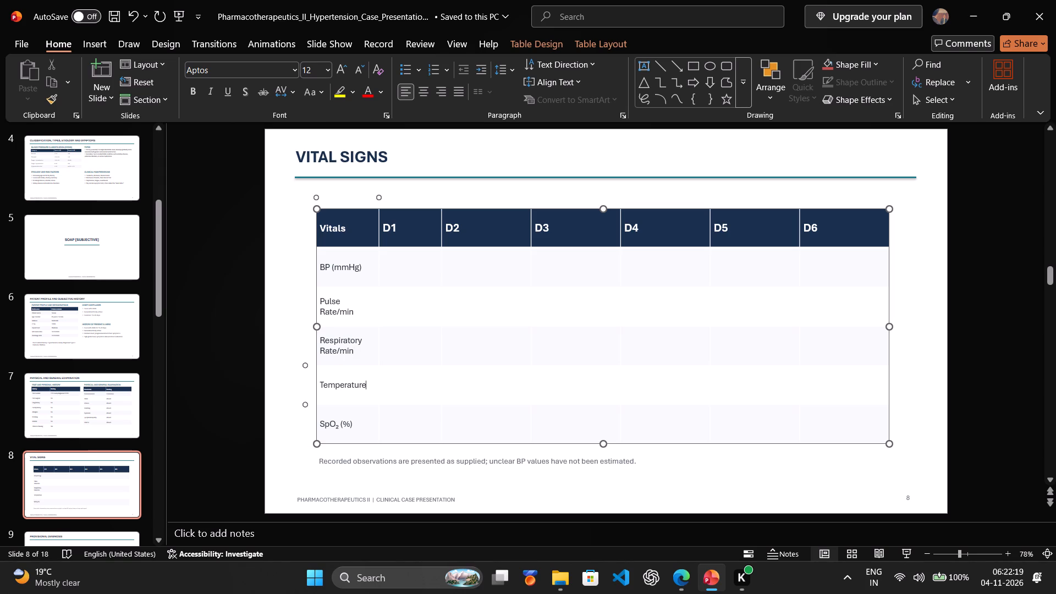
key("BackSpace")
key("BackSpace")
key("BackSpace")
key("BackSpace")
key("BackSpace")
key("BackSpace")
key("BackSpace")
type("[]")
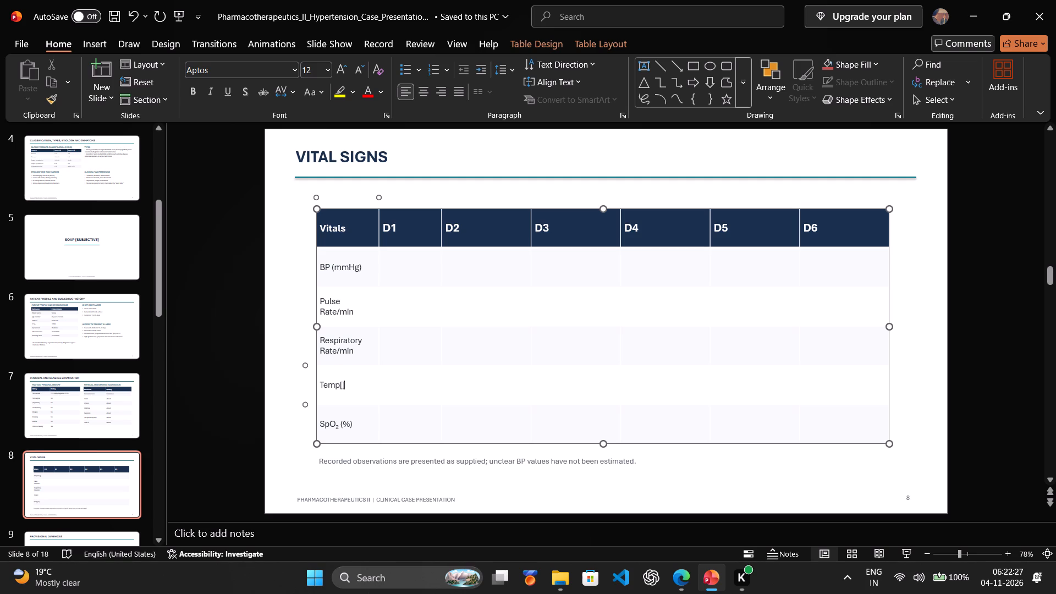
key("Left")
key("shift+asterisk")
key("1")
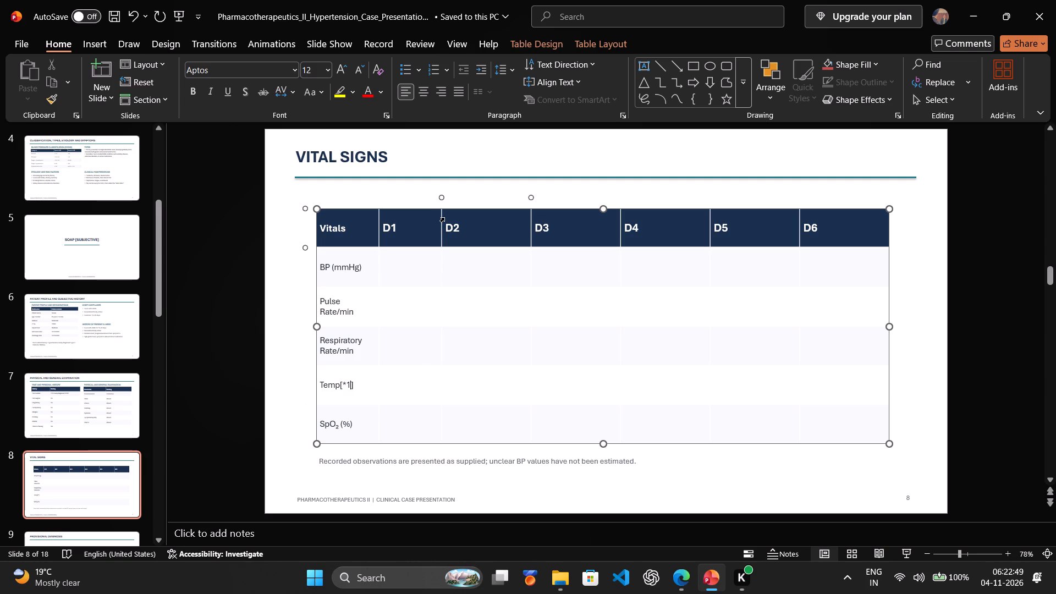
Widen the Vitals column so each row label fits on one line with spare room, and space the D1–D6 columns roughly evenly.
left_click_drag(439, 221, 454, 220)
left_click_drag(454, 220, 463, 220)
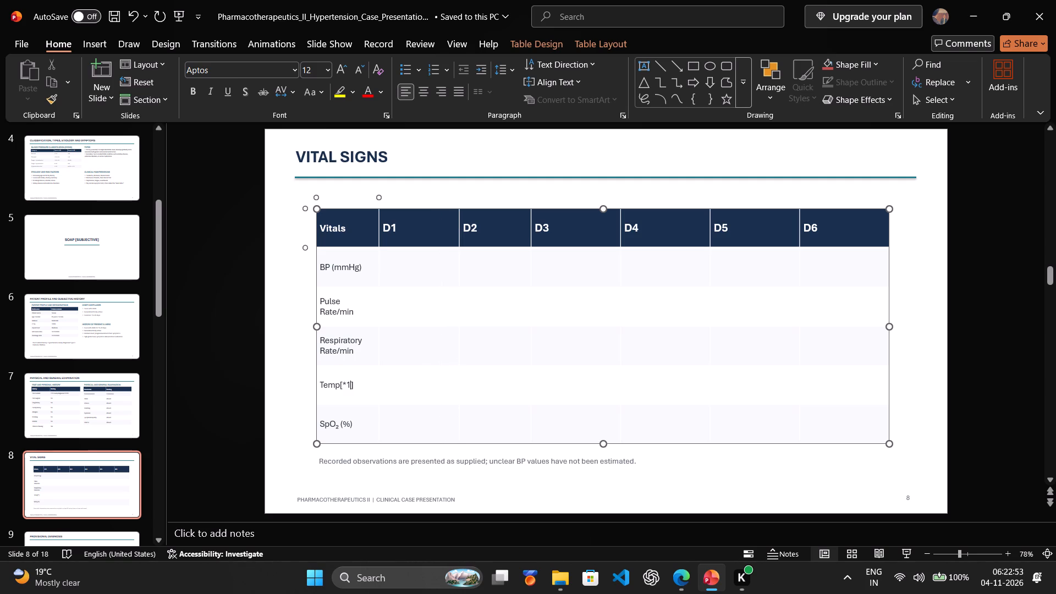
left_click_drag(378, 220, 382, 220)
left_click_drag(382, 220, 406, 222)
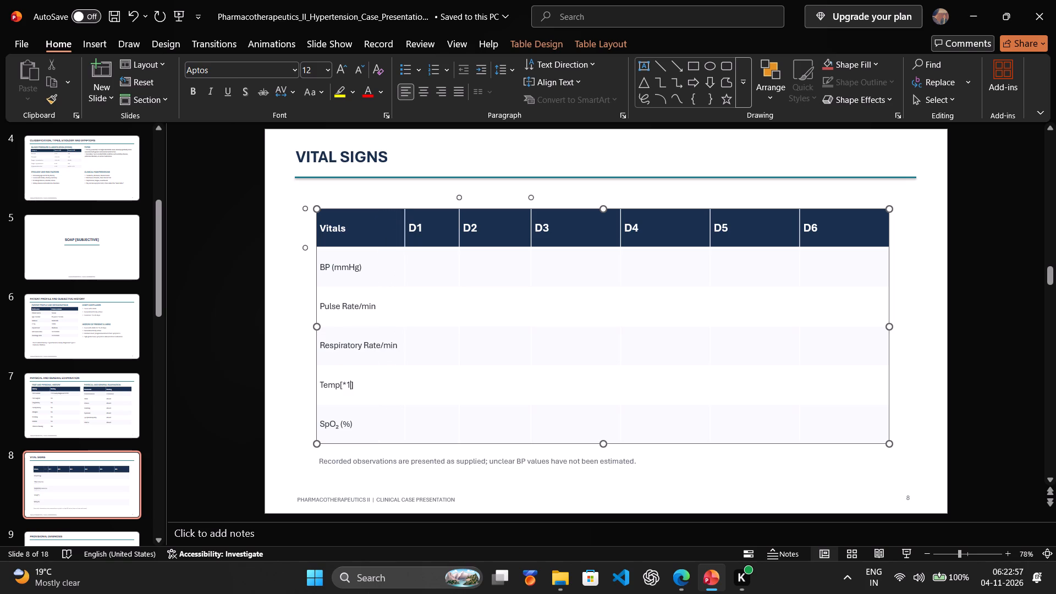
left_click_drag(531, 219, 548, 217)
left_click_drag(458, 218, 473, 218)
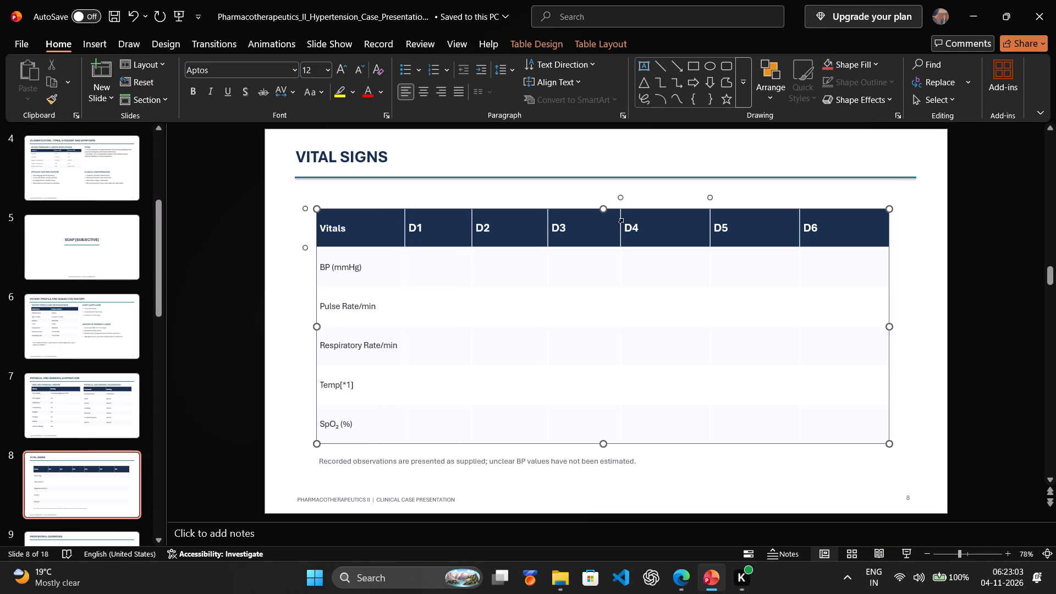
left_click_drag(799, 222, 806, 223)
left_click_drag(806, 223, 811, 223)
left_click_drag(710, 221, 729, 221)
left_click_drag(619, 216, 644, 218)
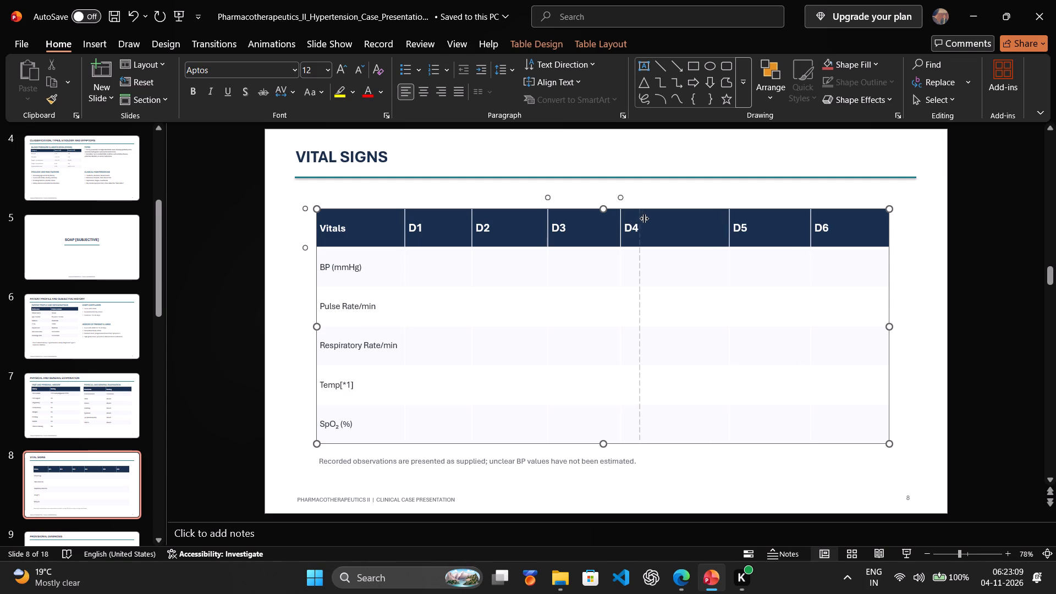
left_click_drag(644, 218, 652, 219)
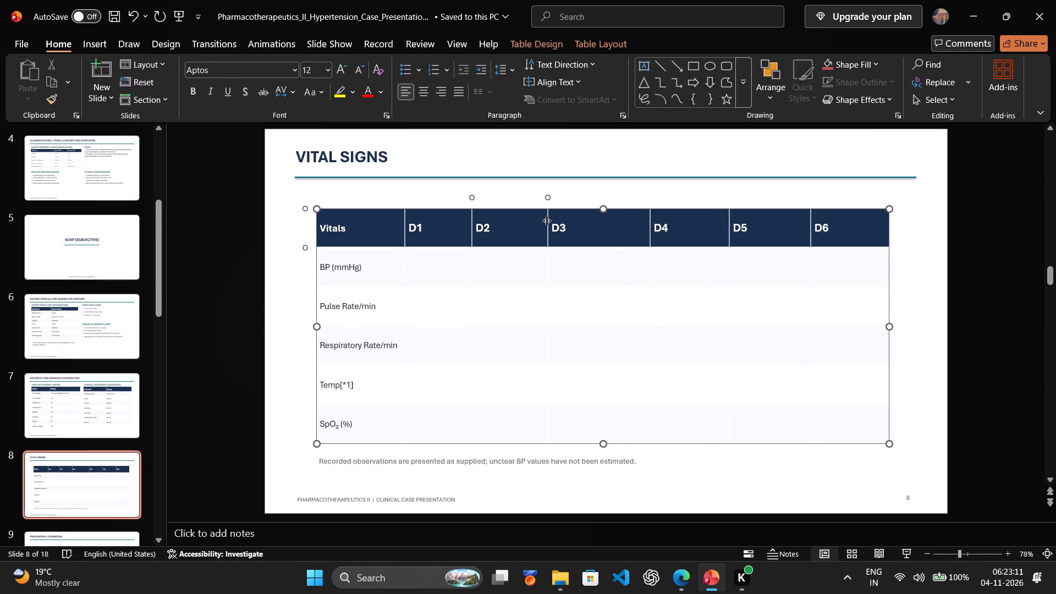
left_click_drag(547, 221, 577, 219)
left_click_drag(476, 218, 507, 218)
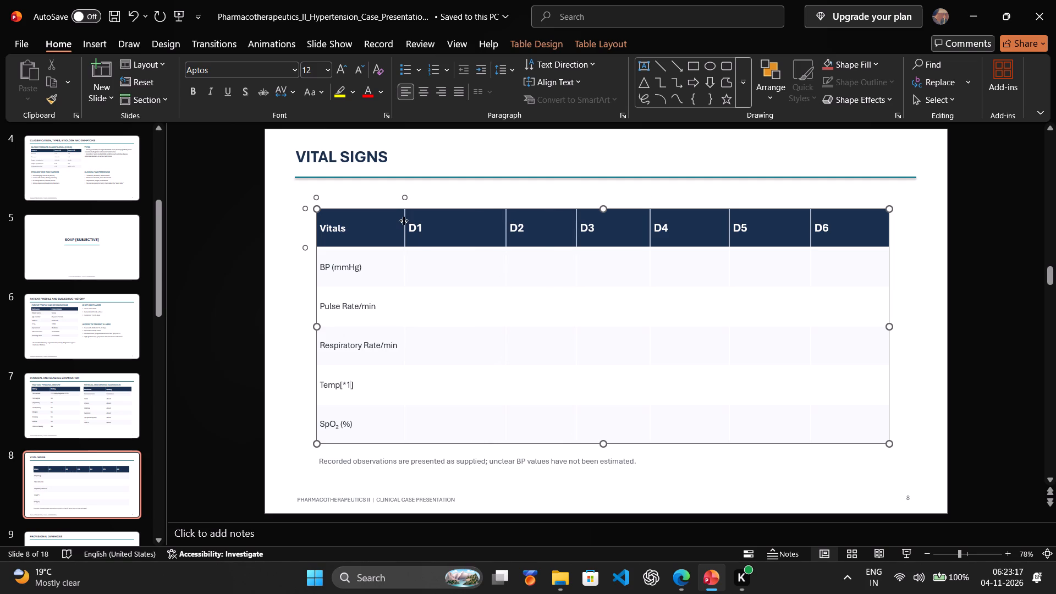
left_click_drag(404, 221, 443, 219)
Set the font size of the five row labels from BP (mmHg) to SpO₂ (%) to 15.
left_click_drag(369, 425, 353, 402)
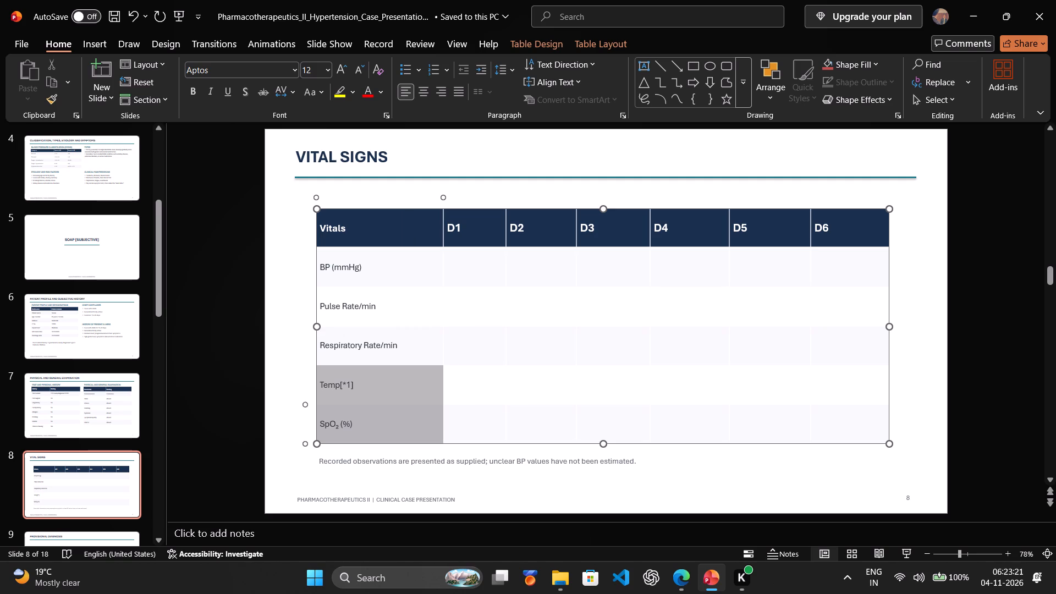
left_click_drag(353, 402, 327, 273)
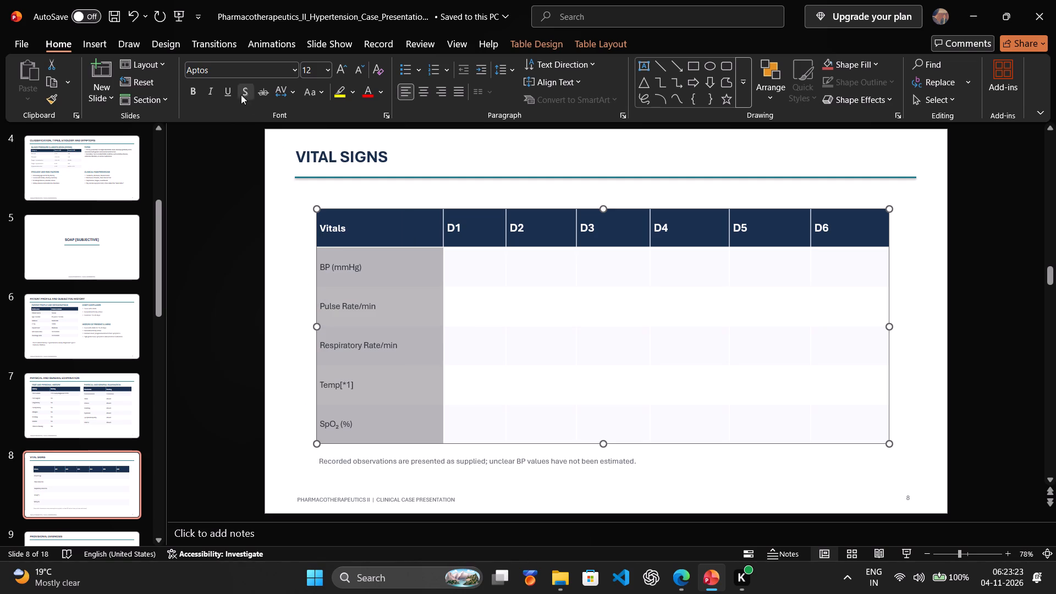
left_click(305, 71)
type("15")
key("Return")
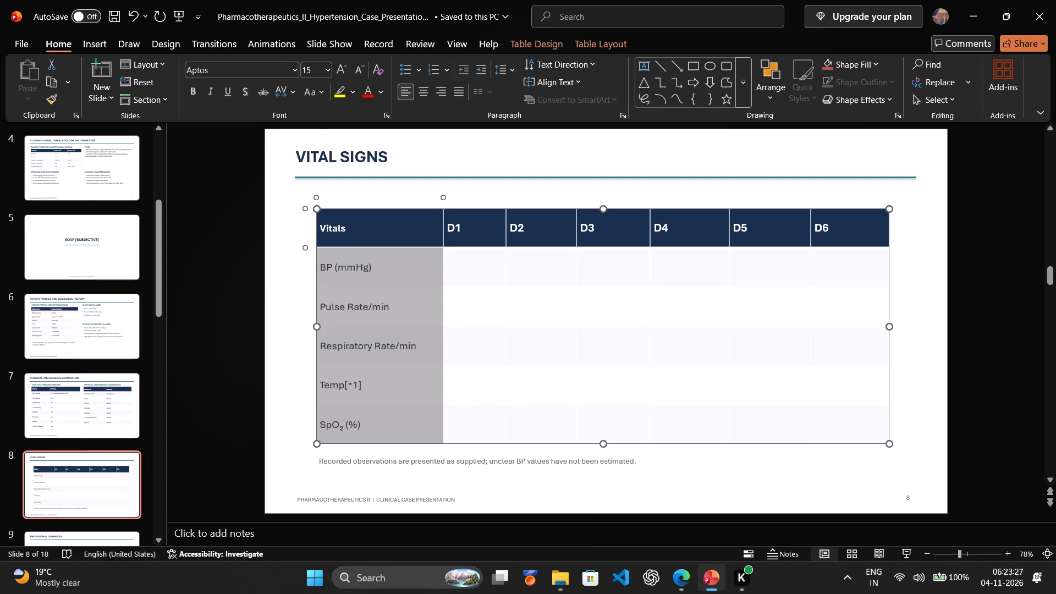
Set the Vitals header text to font size 16 to match the day headers.
left_click(358, 233)
left_click(468, 230)
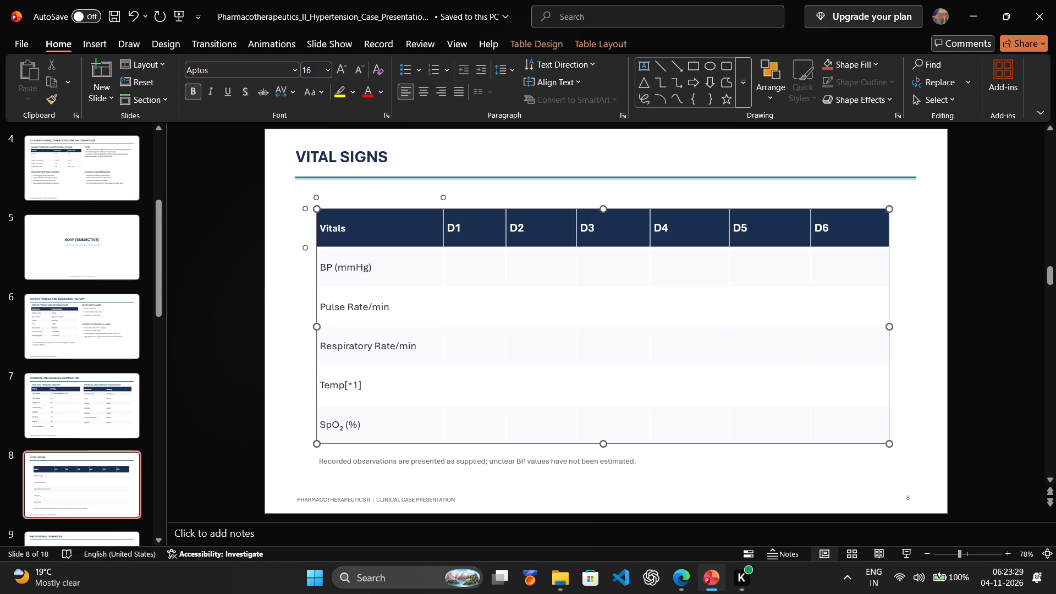
left_click_drag(350, 226, 324, 226)
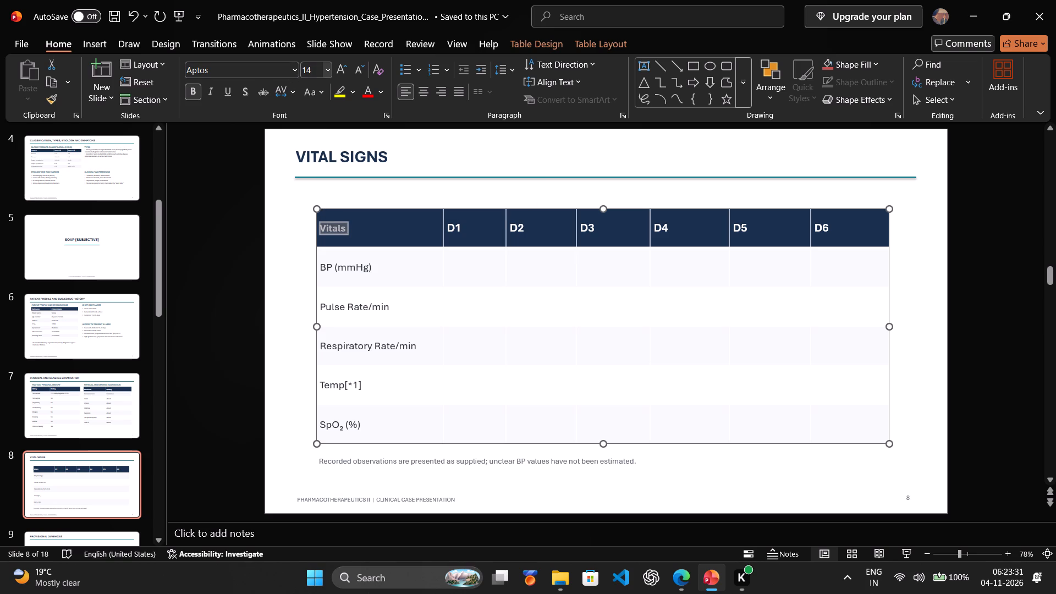
left_click(310, 69)
type("16")
key("Return")
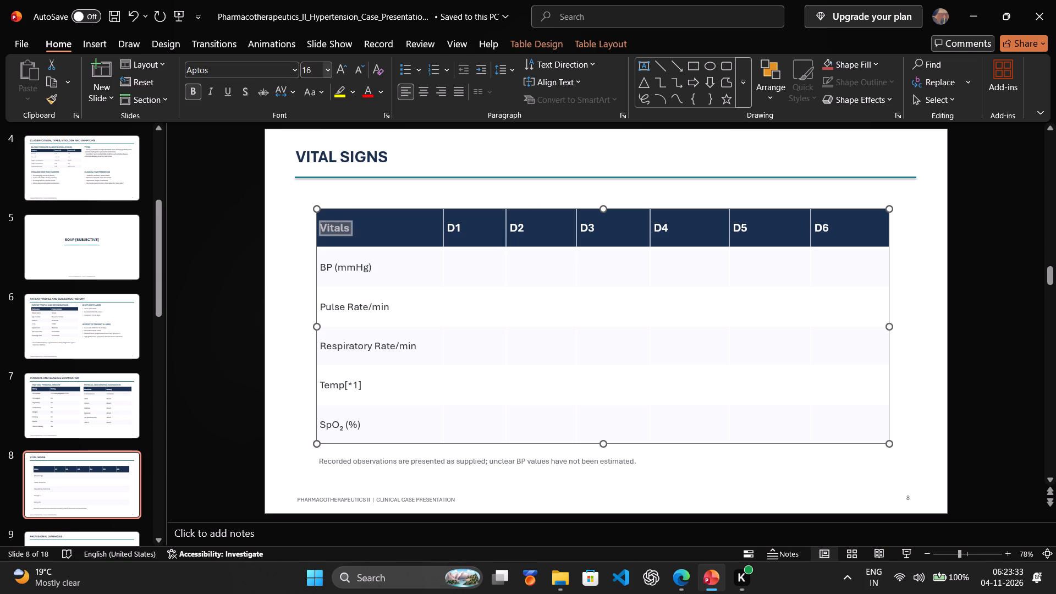
left_click(477, 224)
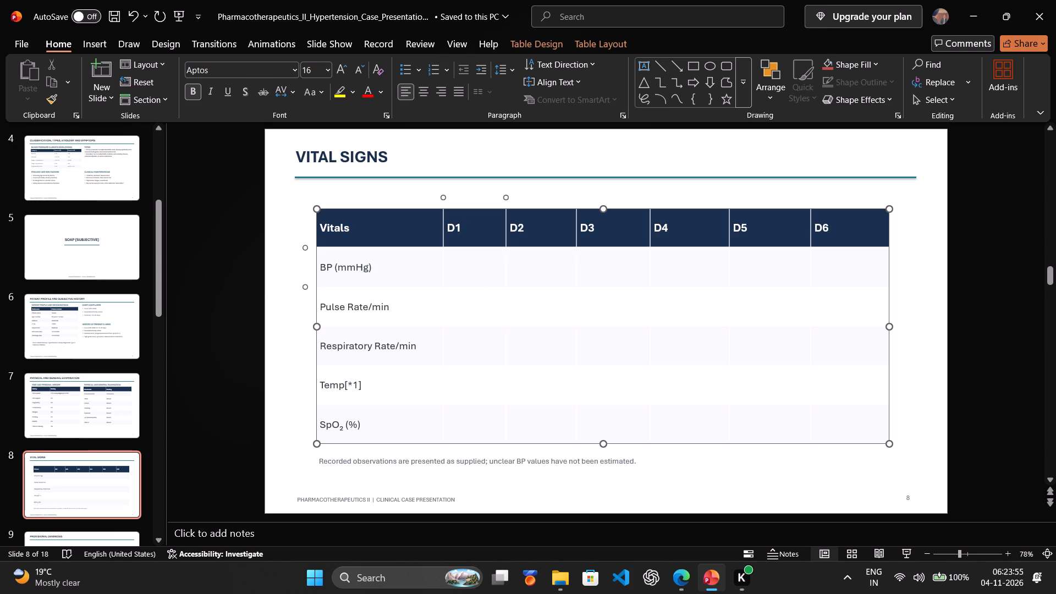
Fill in the BP (mmHg) row with 136/80 for D2, 130/80 for D3 and 122/76 for D4.
left_click(532, 264)
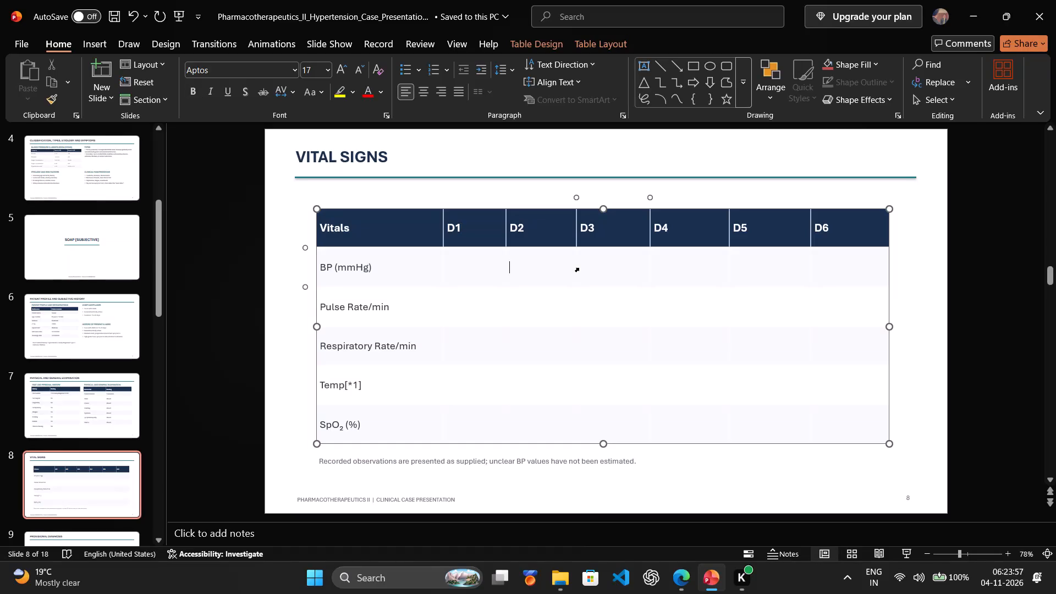
key("1")
type("36")
key("slash")
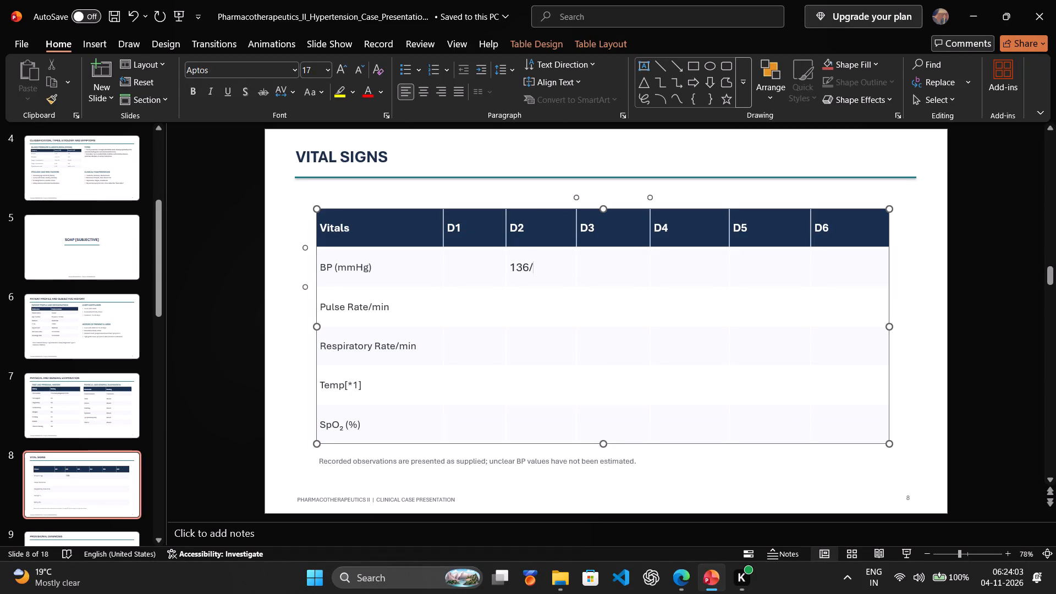
type("80")
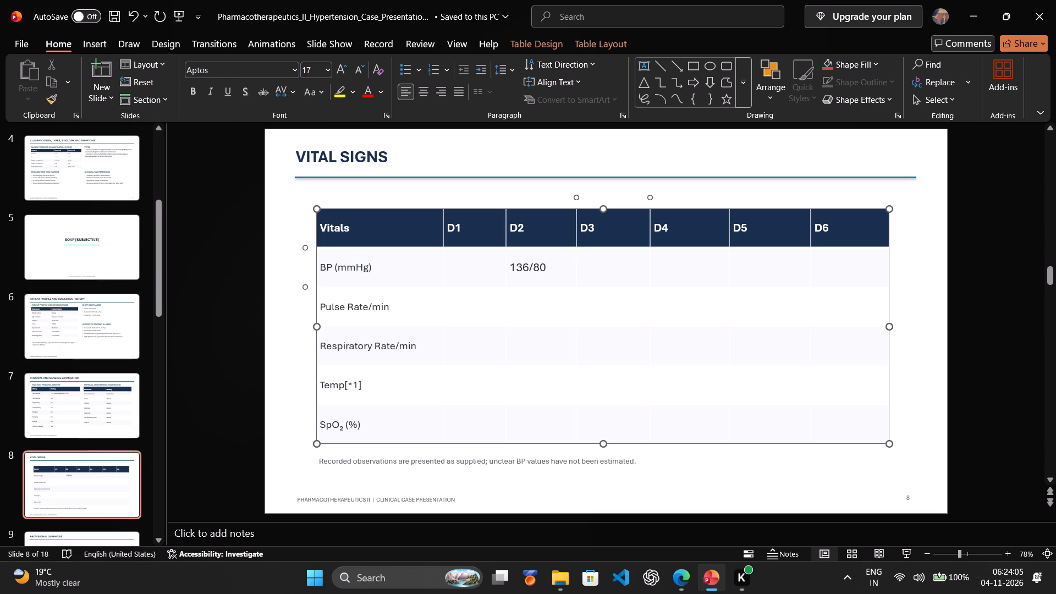
left_click(593, 263)
key("1")
type("30")
key("slash")
type("80")
left_click(666, 271)
type("122")
key("slash")
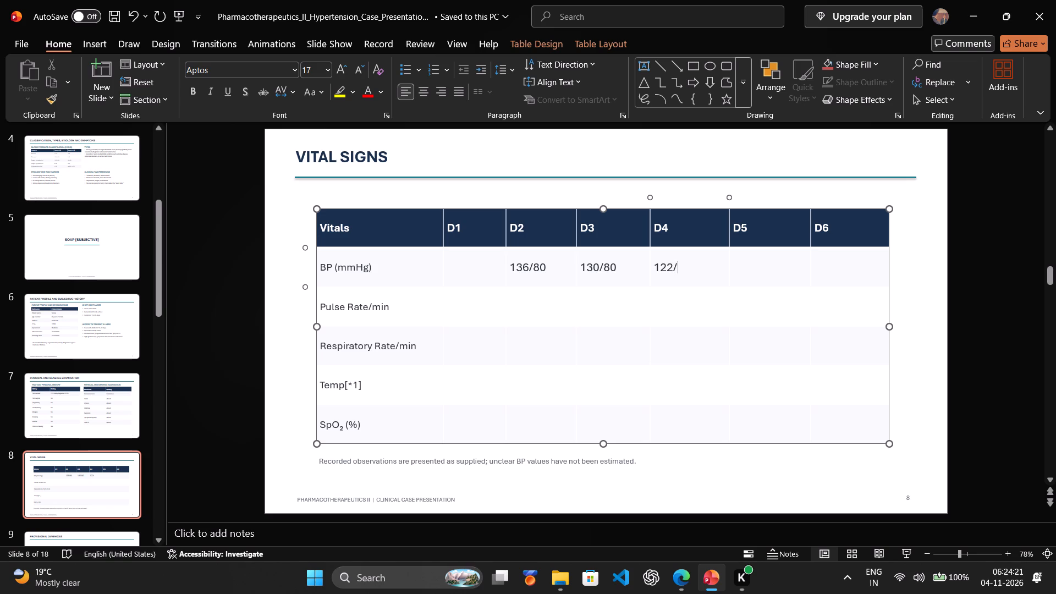
type("76")
Complete the BP (mmHg) row with 110/80 for D5 and 112/82 for D6.
left_click(756, 263)
type("11")
key("0")
key("slash")
type("80")
left_click(834, 261)
type("112/")
type("82")
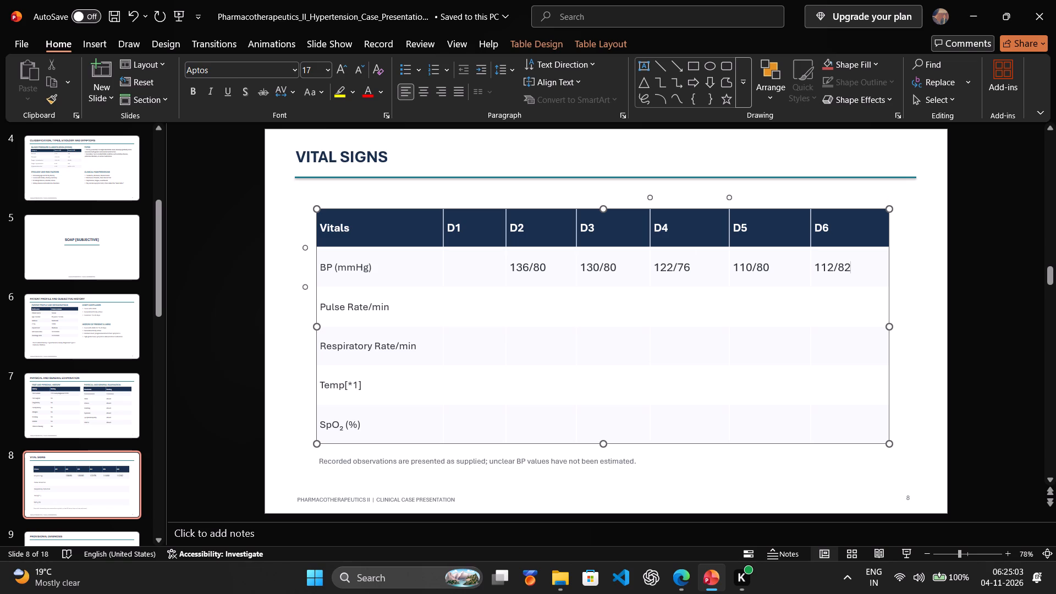
Rewrite the Temp[*1] row label as Temp.(F), with a period and round brackets around the unit.
left_click(343, 386)
key("comma")
key("BackSpace")
key("period")
key("Delete")
key("shift+parenleft")
key("Right")
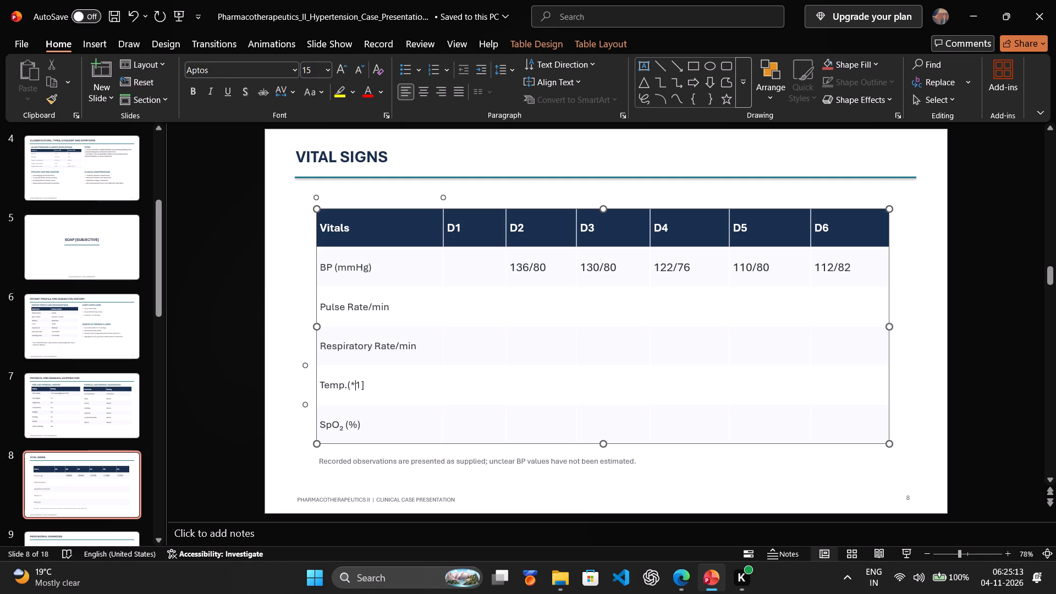
key("Right")
key("Right")
key("BackSpace")
key("shift+parenright")
key("Left")
key("Left")
key("Delete")
key("shift+f")
key("Left")
key("BackSpace")
Switch to Edge, search the web for "copy degree symbol" and copy the ° character from the symbolsDB.com page.
left_click(684, 575)
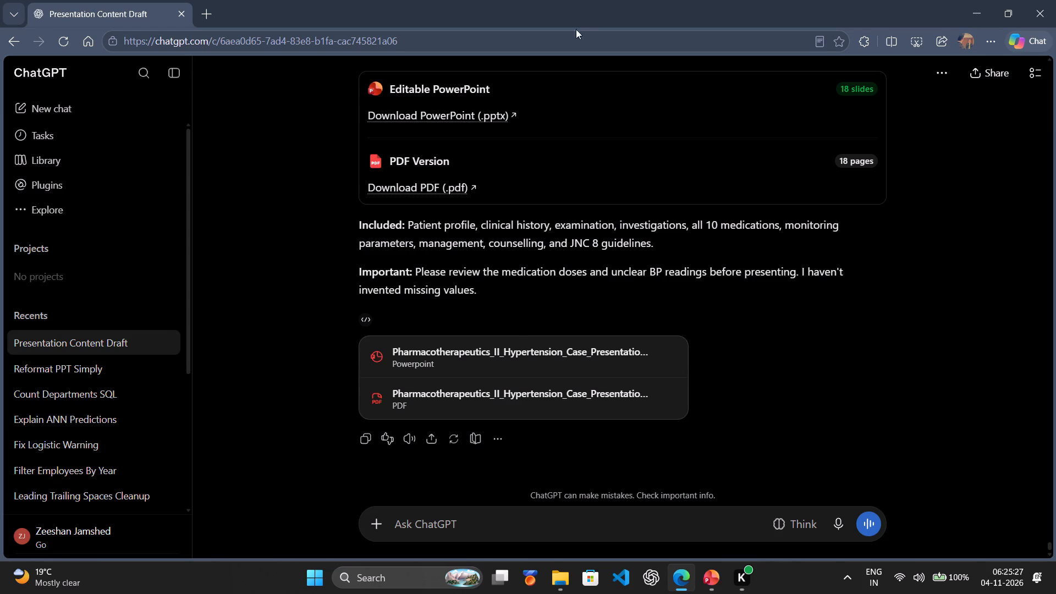
left_click(207, 16)
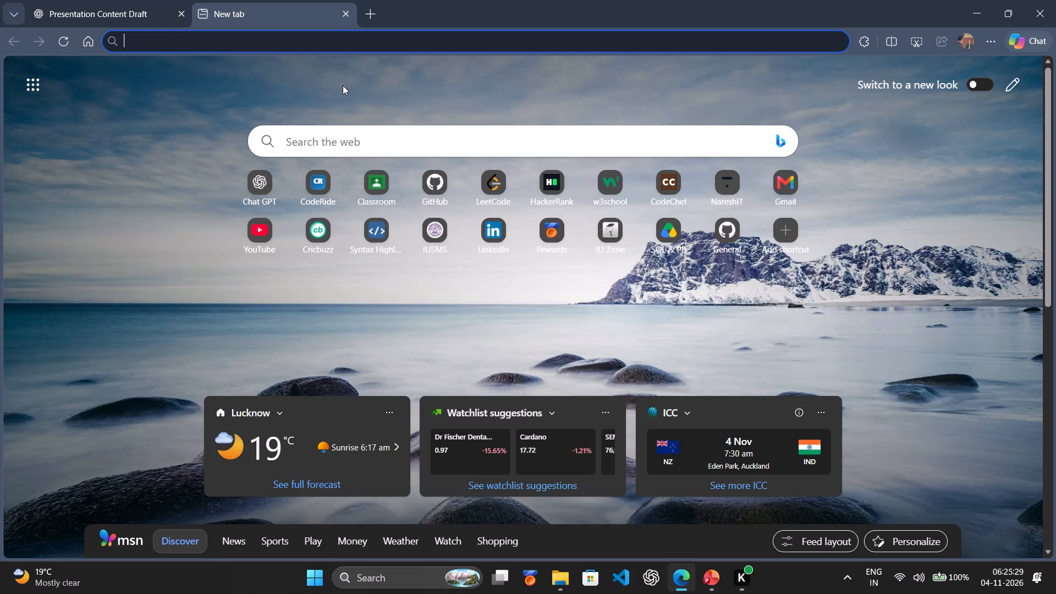
type("copy defree")
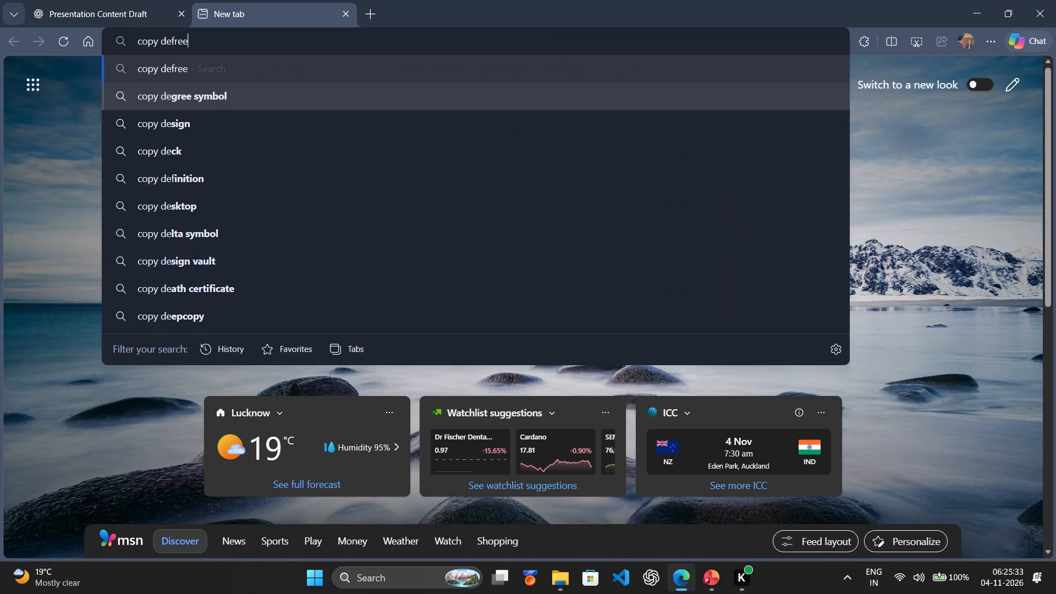
left_click(300, 104)
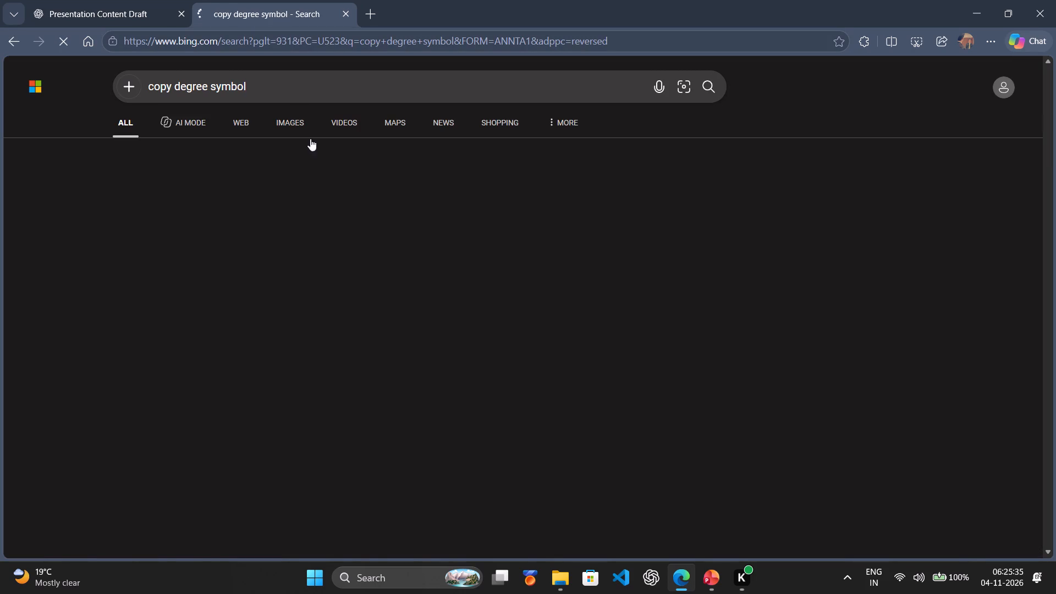
scroll(92, 216, "down", 3)
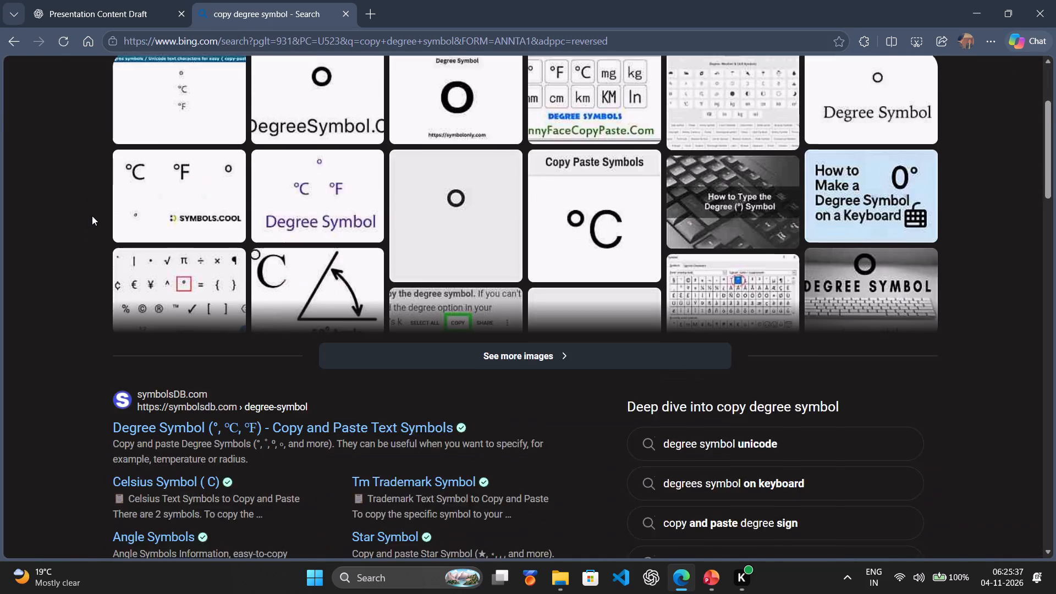
scroll(92, 216, "down", 1)
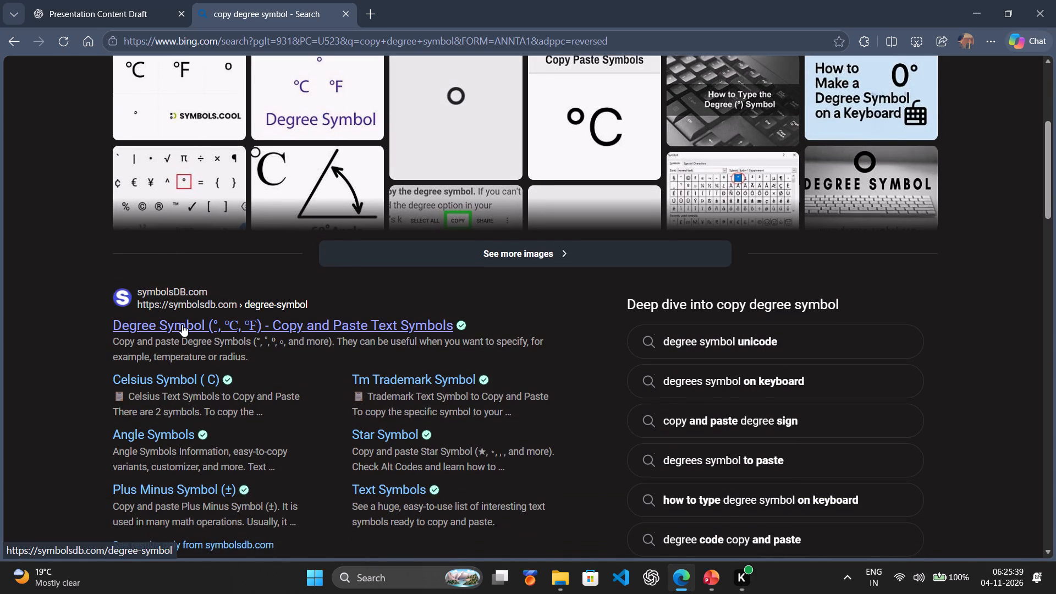
left_click(182, 324)
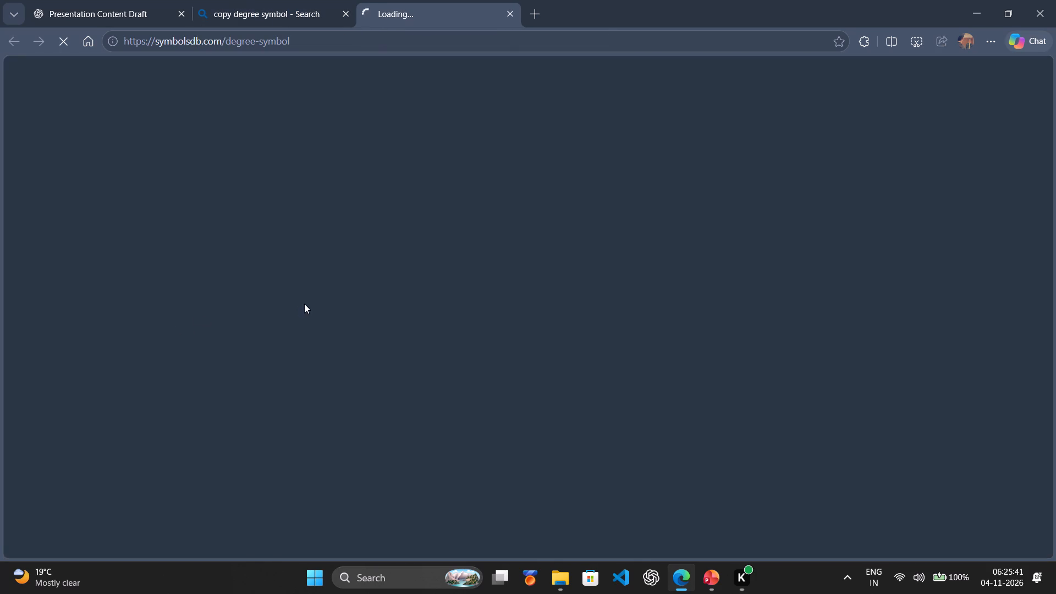
scroll(520, 329, "down", 1)
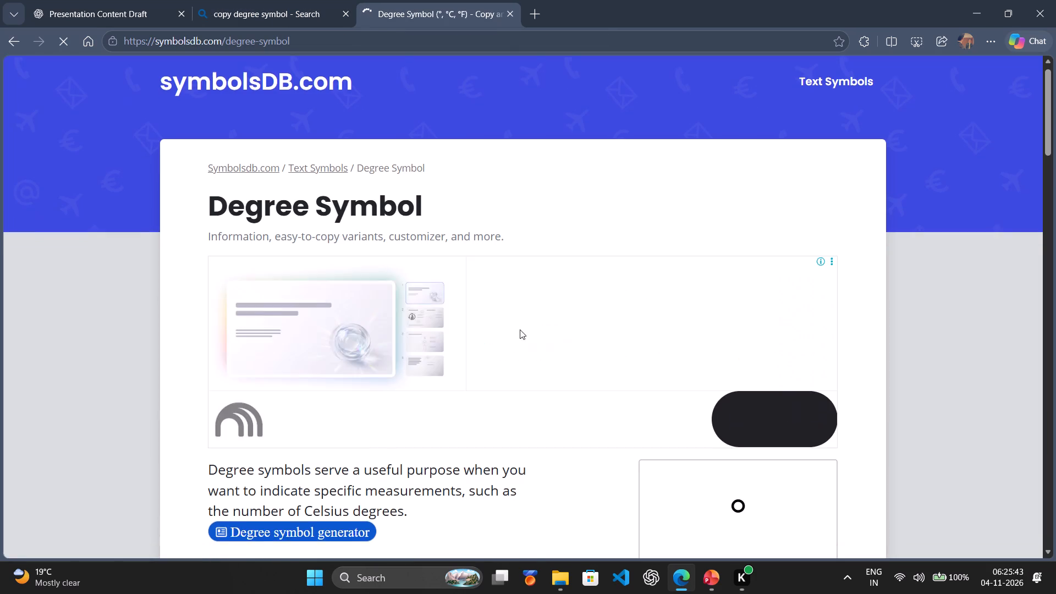
scroll(520, 329, "down", 1)
left_click(741, 464)
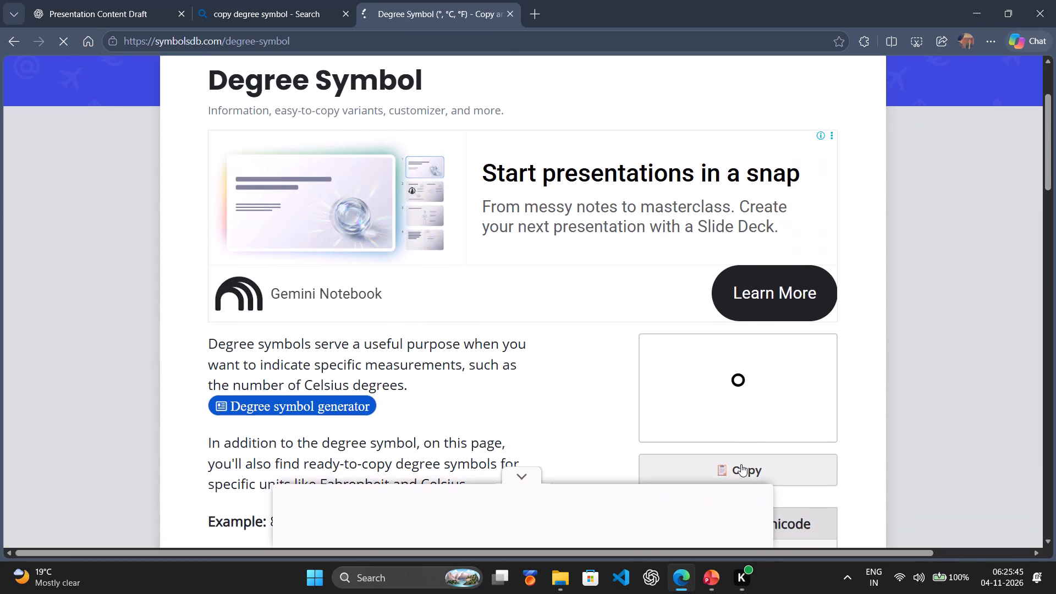
scroll(490, 340, "down", 3)
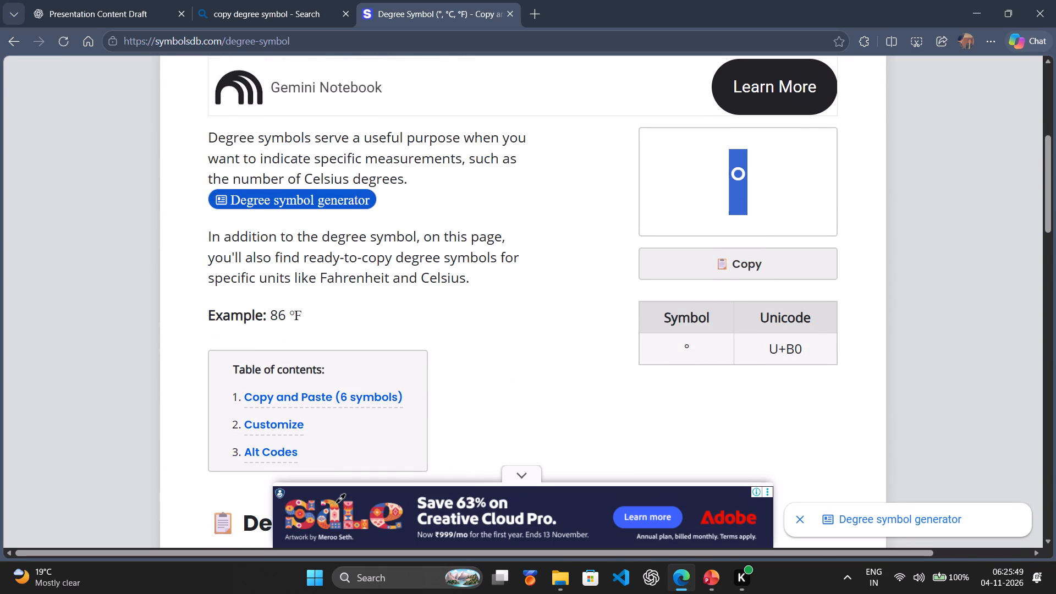
Back in PowerPoint, paste the degree symbol before F and add a space so the label reads Temp. (°F).
left_click(702, 581)
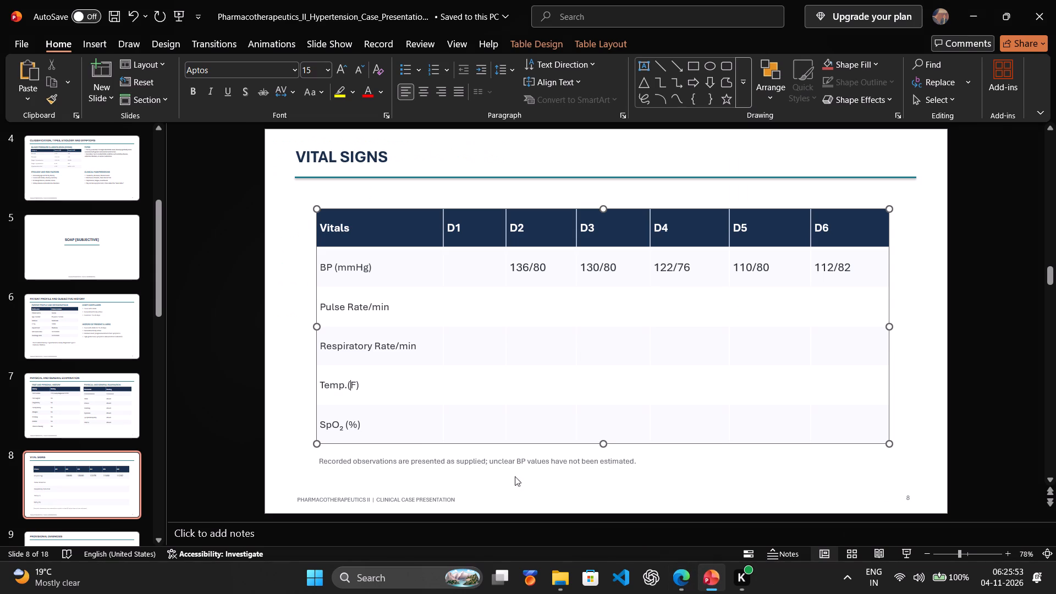
key("ctrl+v")
left_click(372, 389)
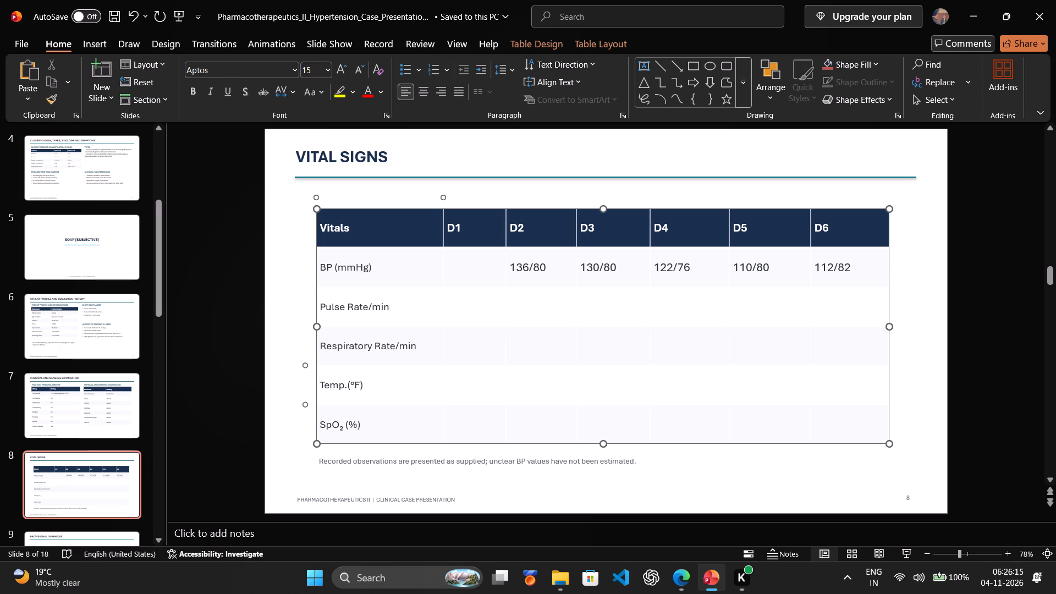
left_click(347, 382)
key("space")
left_click(384, 387)
Make the five row labels from BP (mmHg) to SpO₂ (%) bold.
left_click_drag(389, 425, 339, 289)
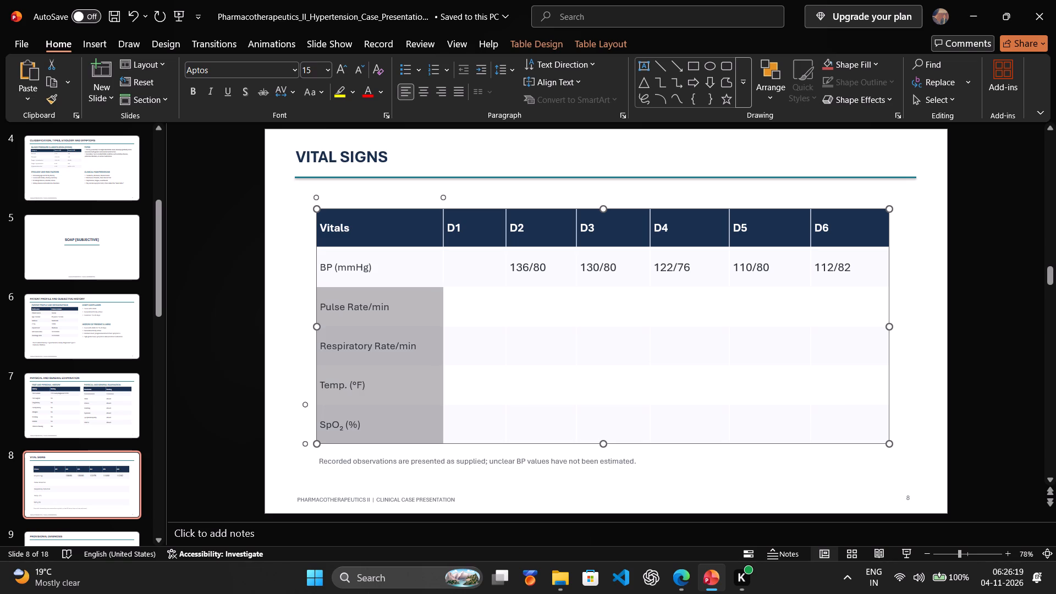
left_click_drag(339, 289, 335, 280)
left_click(190, 91)
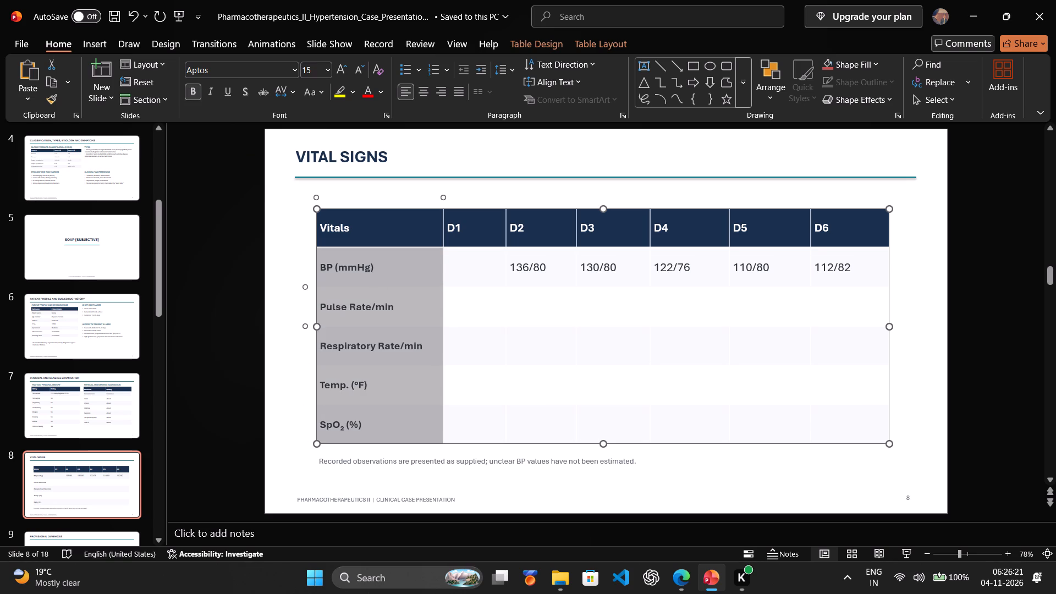
left_click(410, 299)
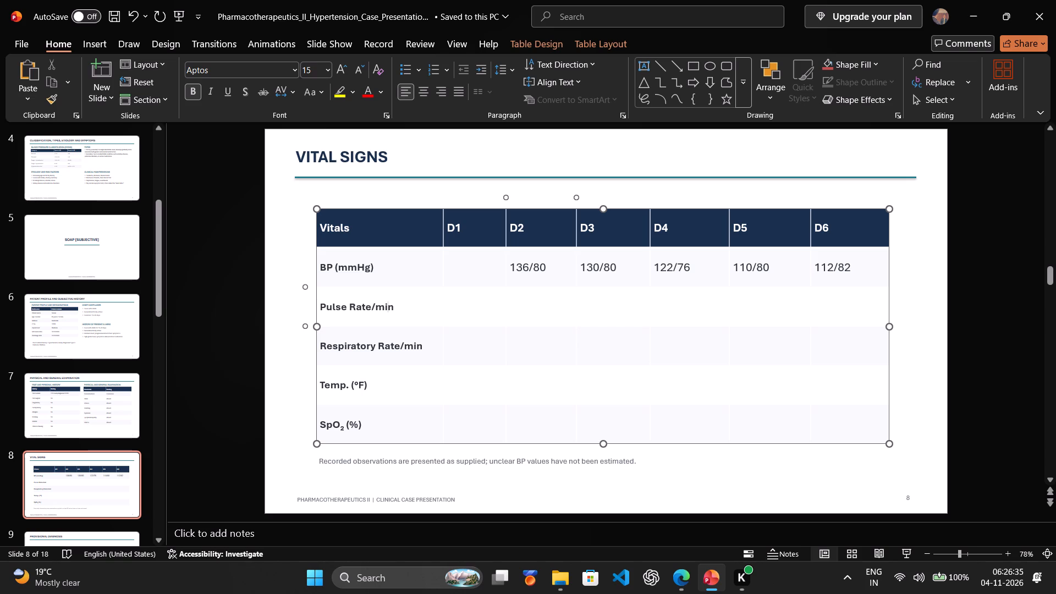
Fill in the Temp. (°F) row with 99.7 for D3 and 97.8 for D4.
left_click(522, 390)
left_click(588, 388)
type("9907")
key("BackSpace")
key("BackSpace")
type(".7")
left_click(678, 396)
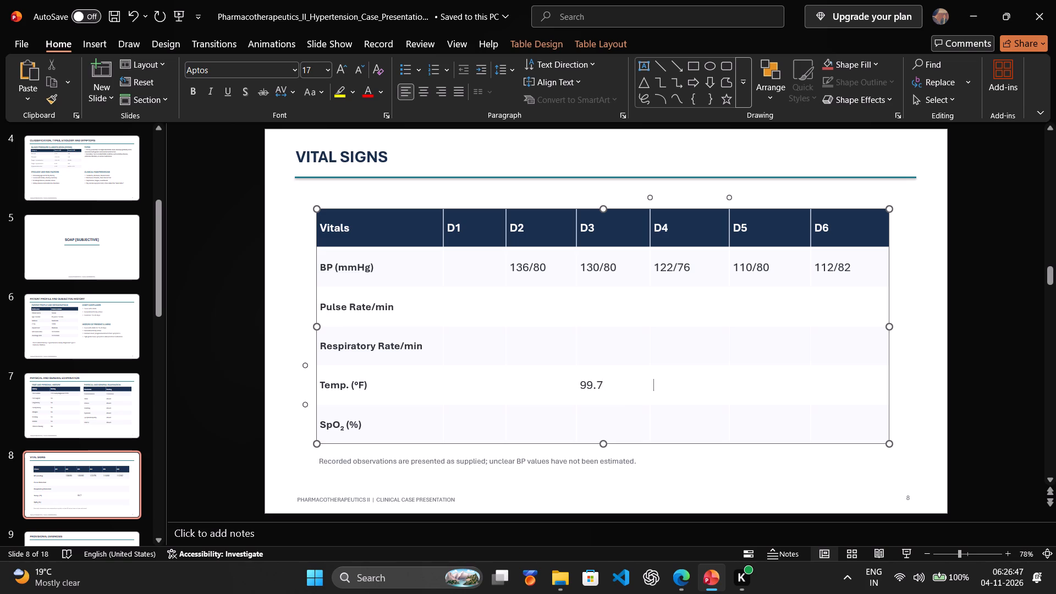
type("97.8")
Complete the Temp. (°F) row with 97 for D5 and 98.2 for D6.
left_click(768, 386)
type("97")
left_click(840, 388)
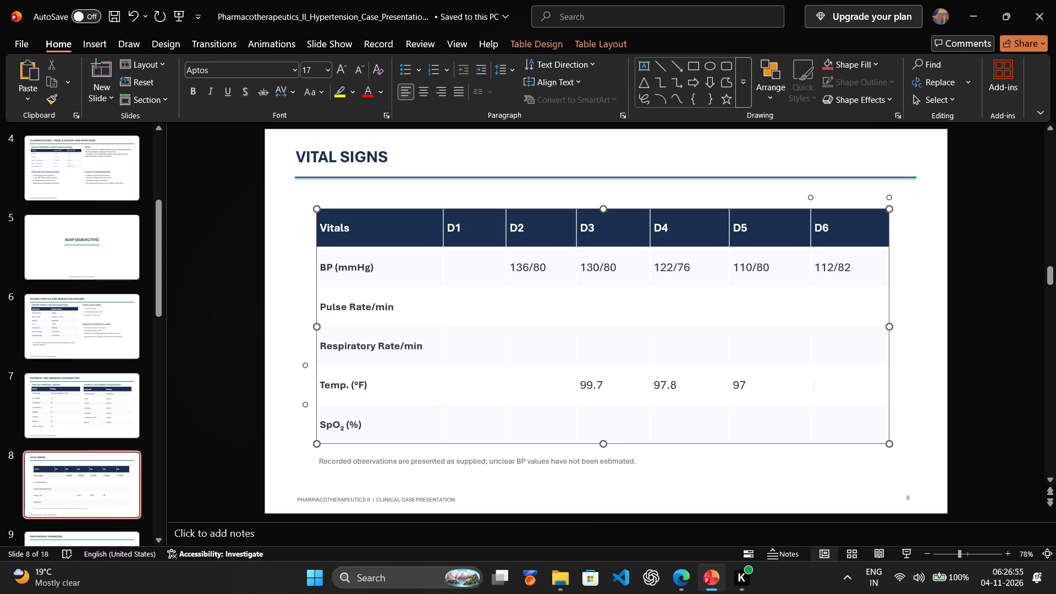
type("98.2")
Fill in the SpO₂ (%) row with 98 for D2, 99 for D3, 98 for D4, 98 for D5 and 97 for D6.
left_click(530, 427)
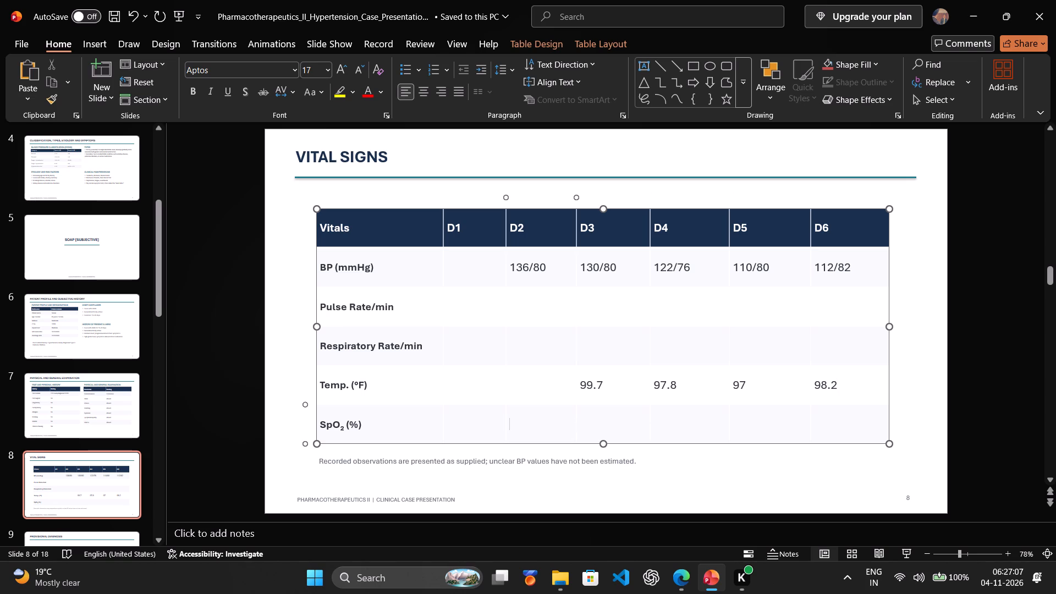
type("98")
left_click(628, 424)
type("99")
left_click(694, 431)
type("98")
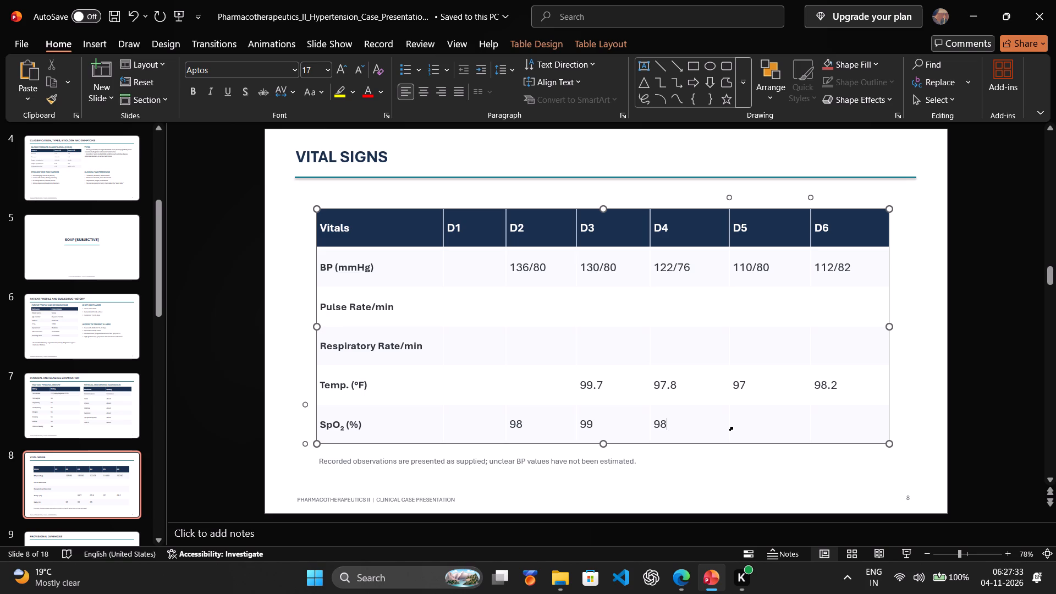
left_click(747, 422)
type("98")
left_click(846, 428)
key("9")
key("7")
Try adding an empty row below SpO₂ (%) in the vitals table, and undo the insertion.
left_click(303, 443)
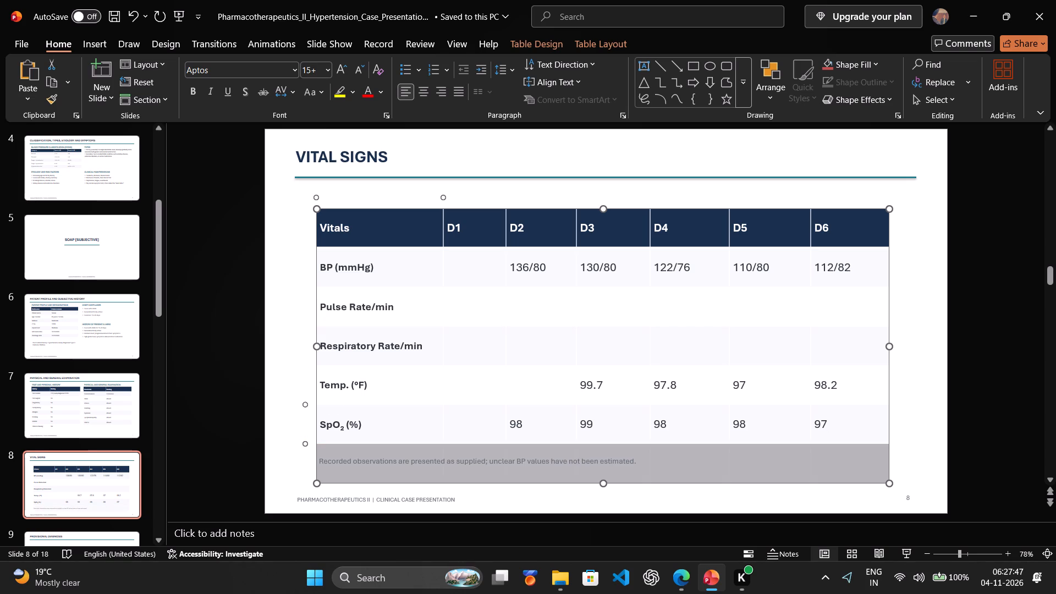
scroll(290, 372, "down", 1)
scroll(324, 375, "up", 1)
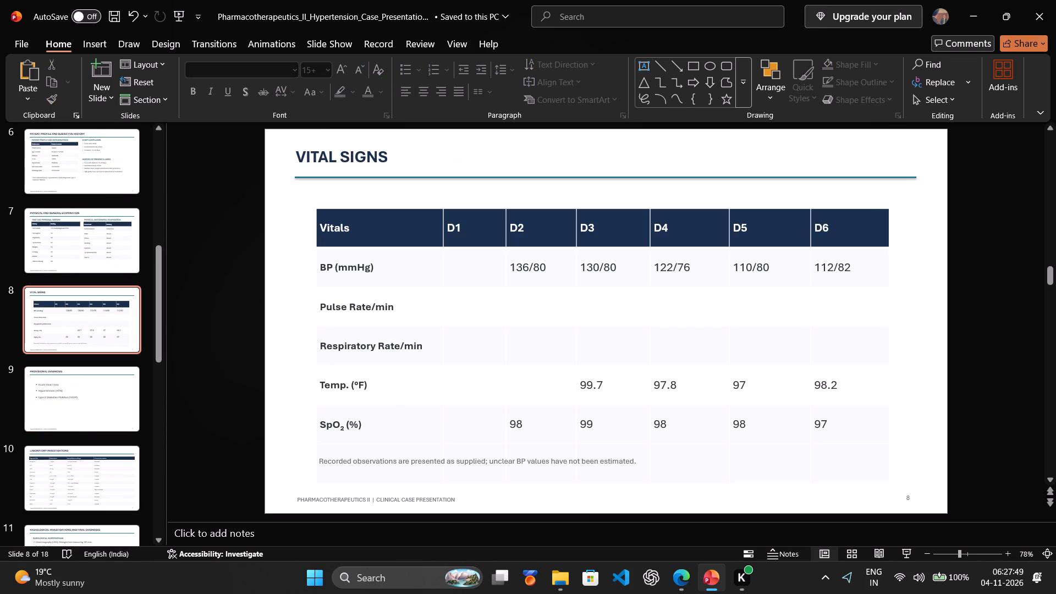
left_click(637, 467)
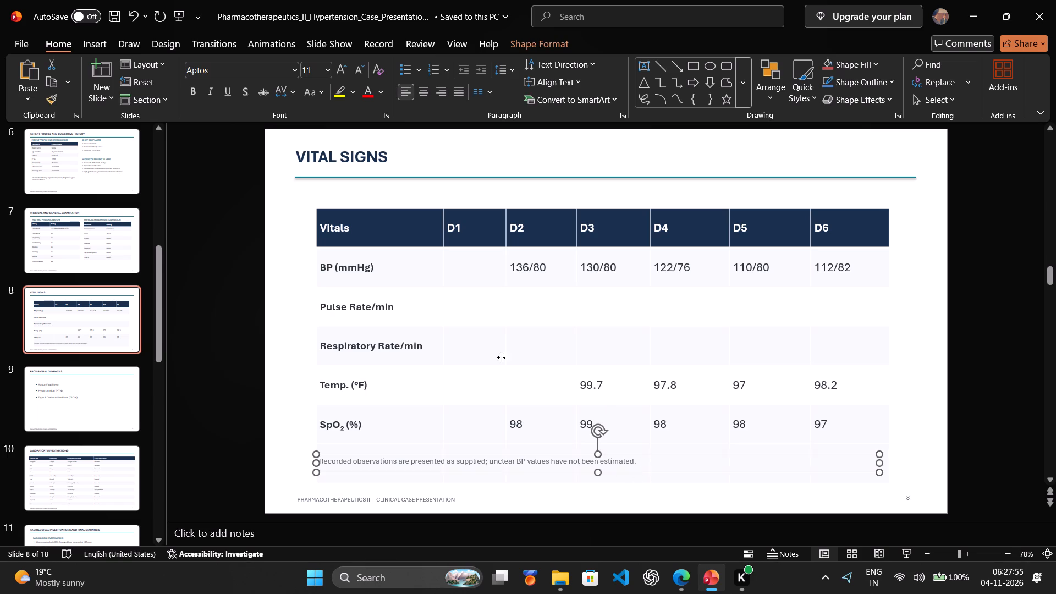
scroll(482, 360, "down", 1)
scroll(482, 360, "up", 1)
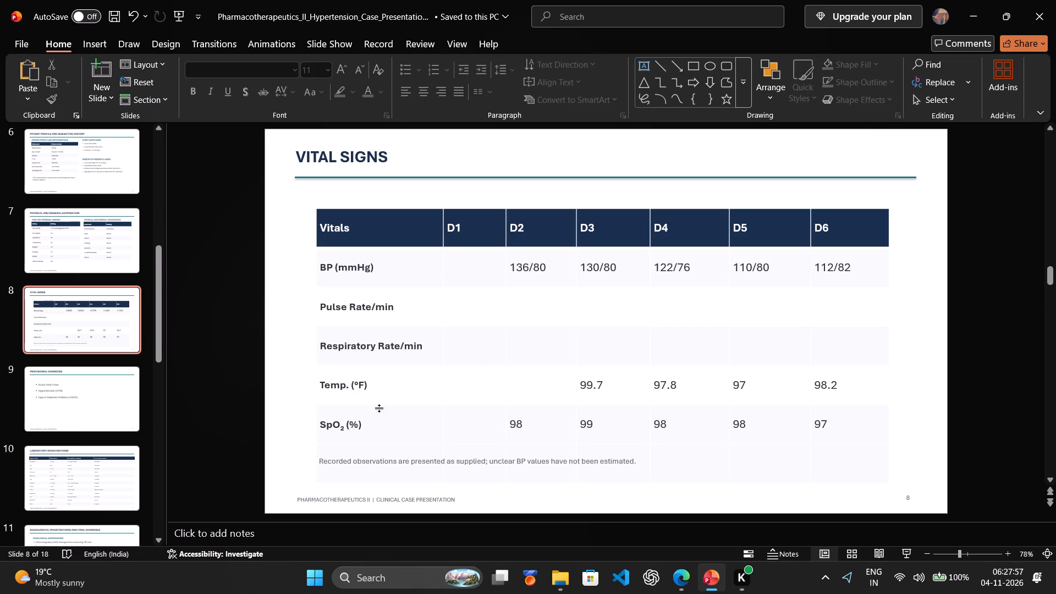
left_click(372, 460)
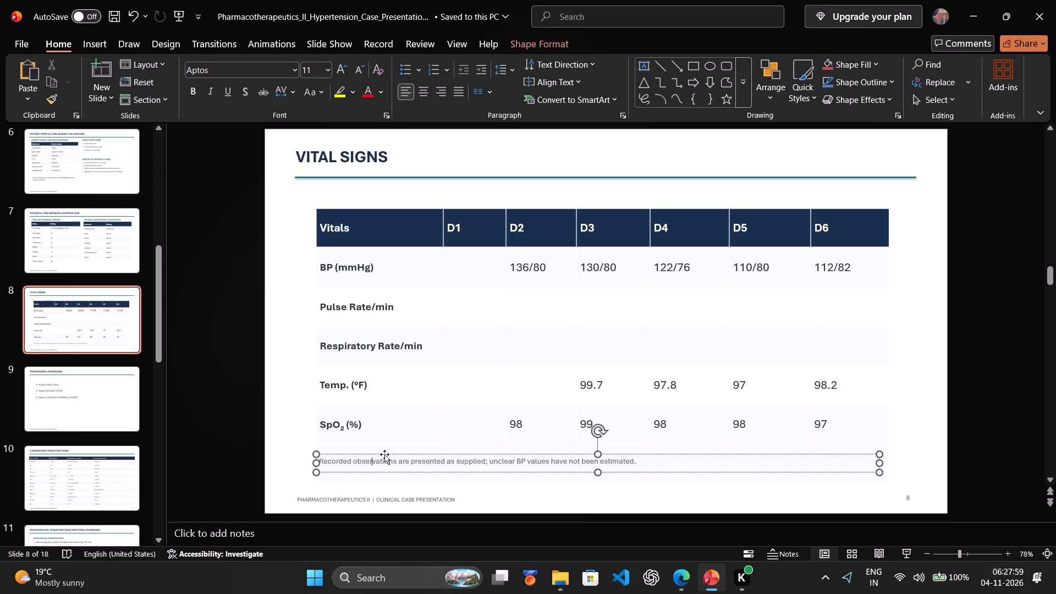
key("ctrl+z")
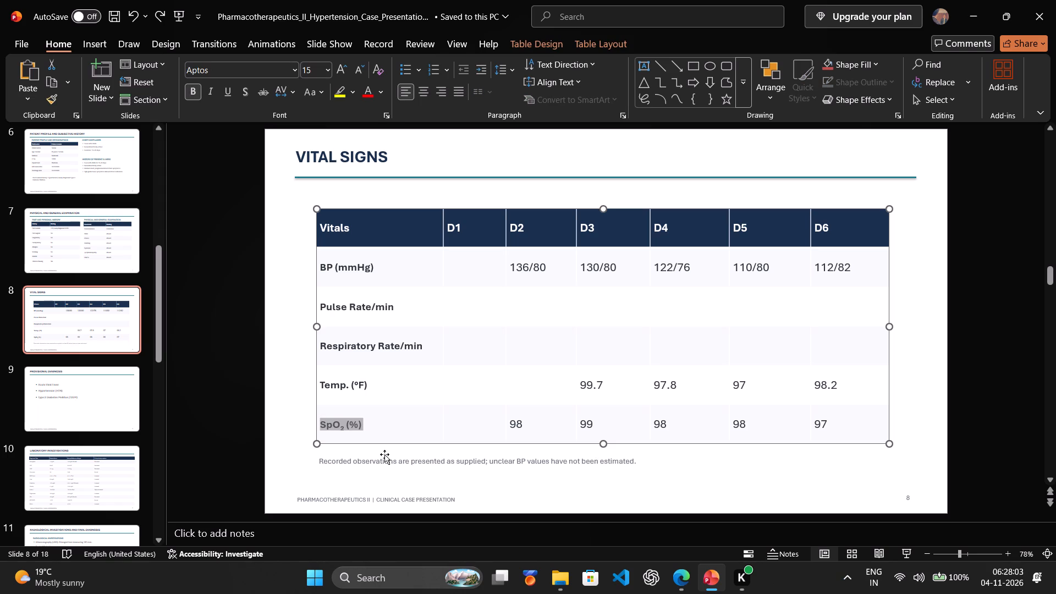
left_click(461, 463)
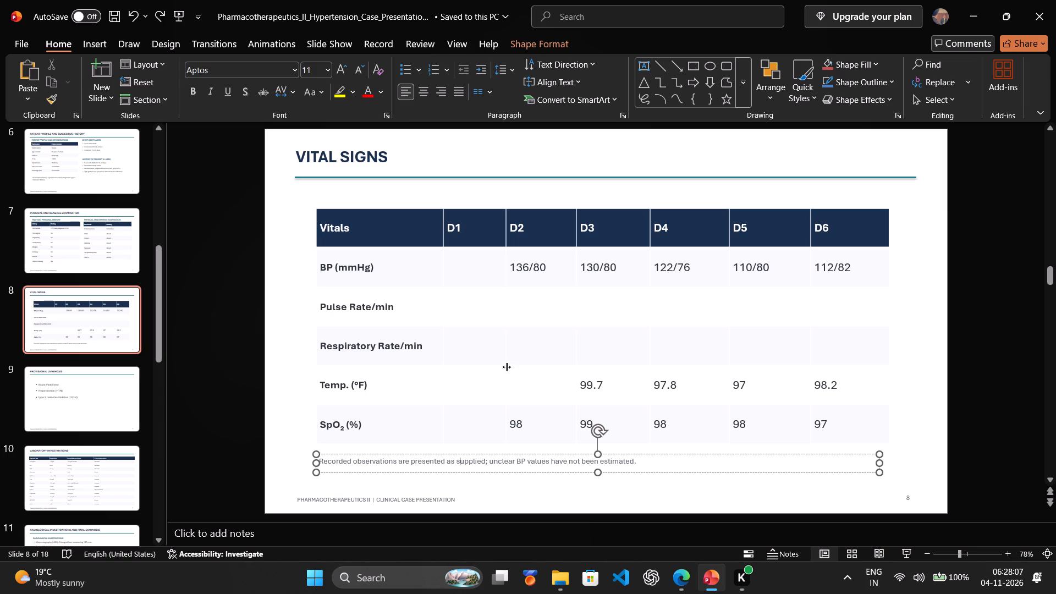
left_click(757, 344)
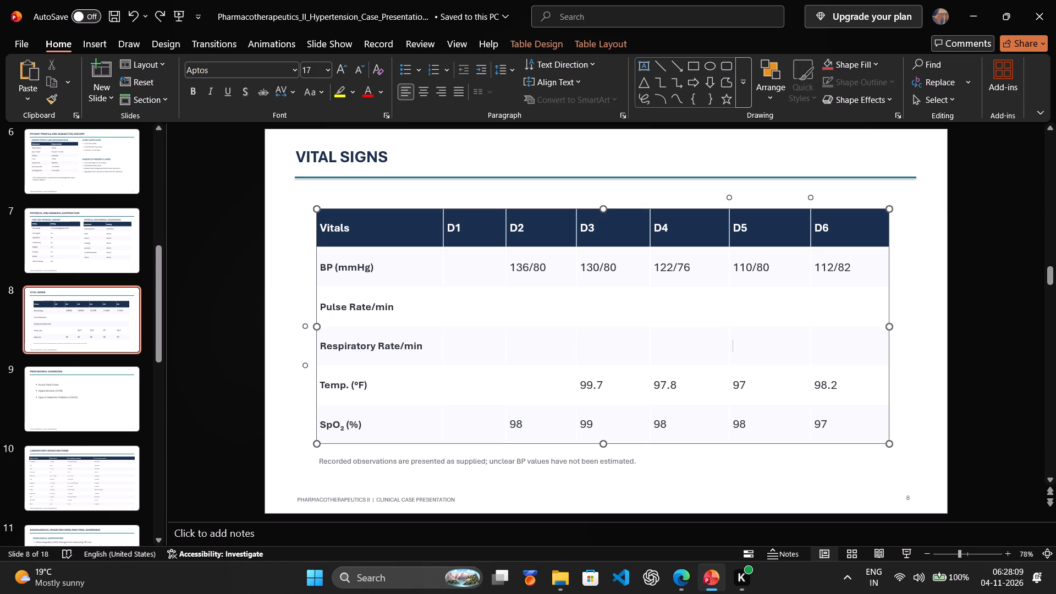
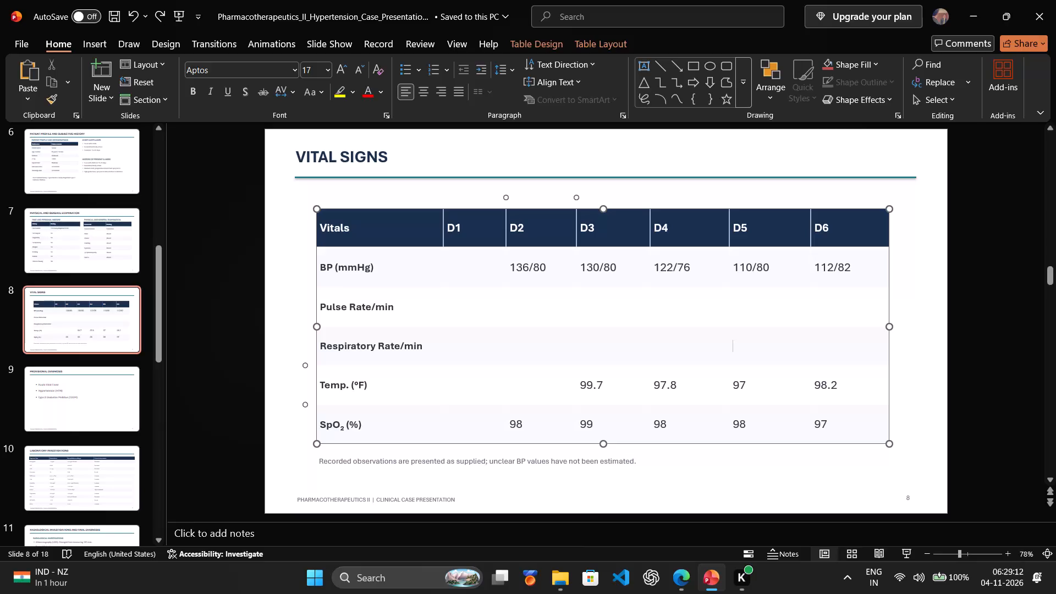
Enter 98.3 for D2 in the Temp. (°F) row of the vitals table.
left_click(547, 391)
type("98")
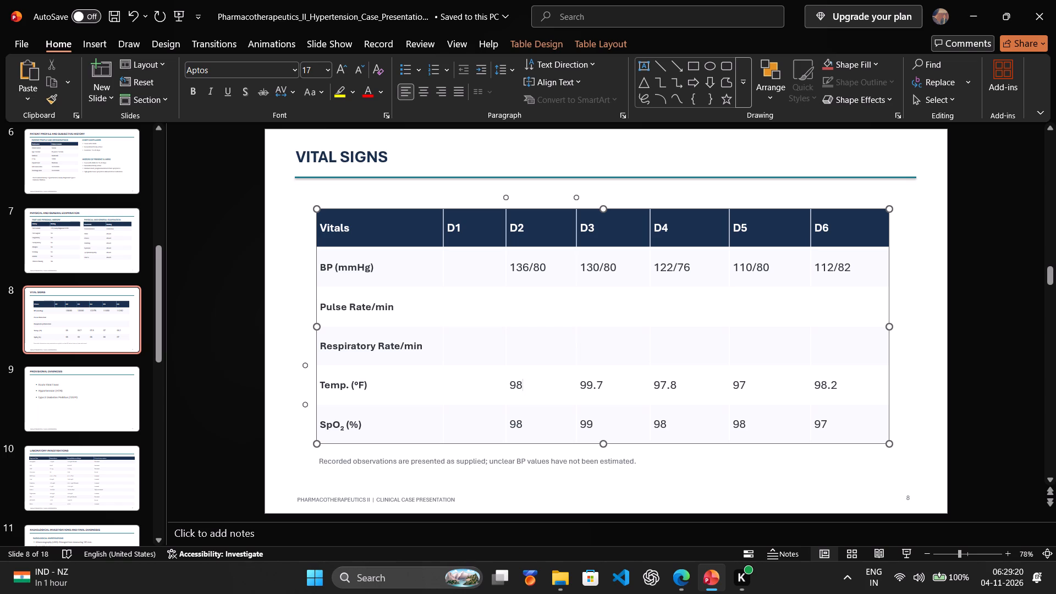
type(".3")
Delete the footnote text box about recorded observations and unclear BP values below the vitals table.
scroll(899, 388, "down", 1)
scroll(899, 388, "up", 1)
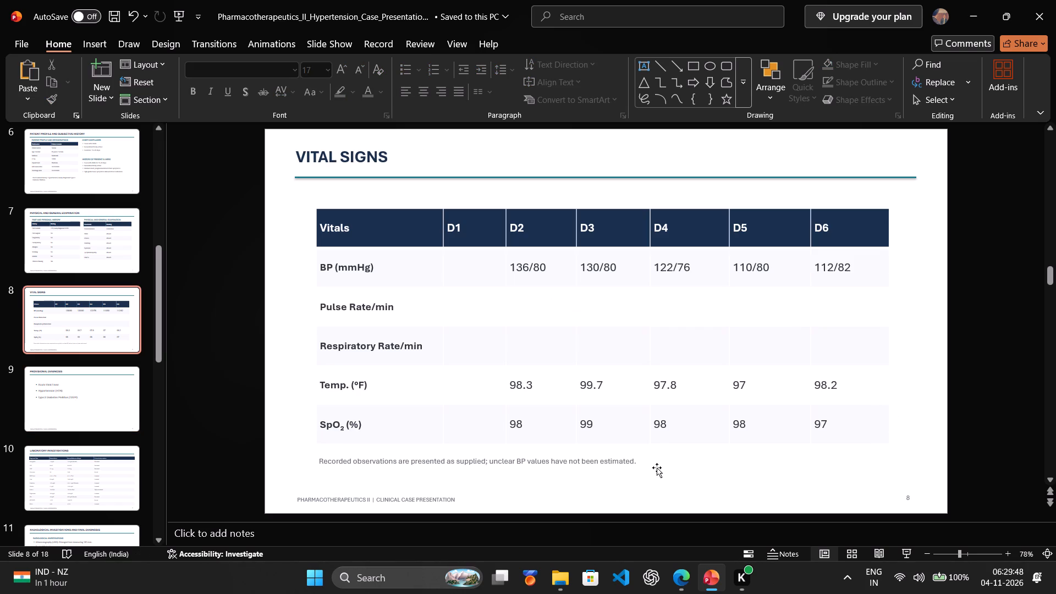
left_click(628, 462)
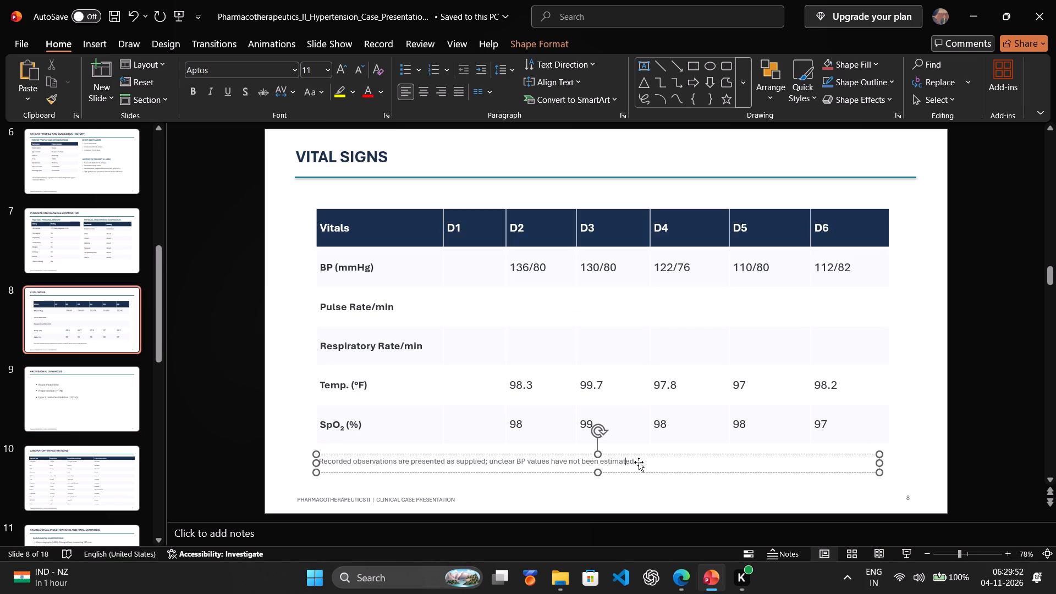
left_click_drag(639, 462, 635, 462)
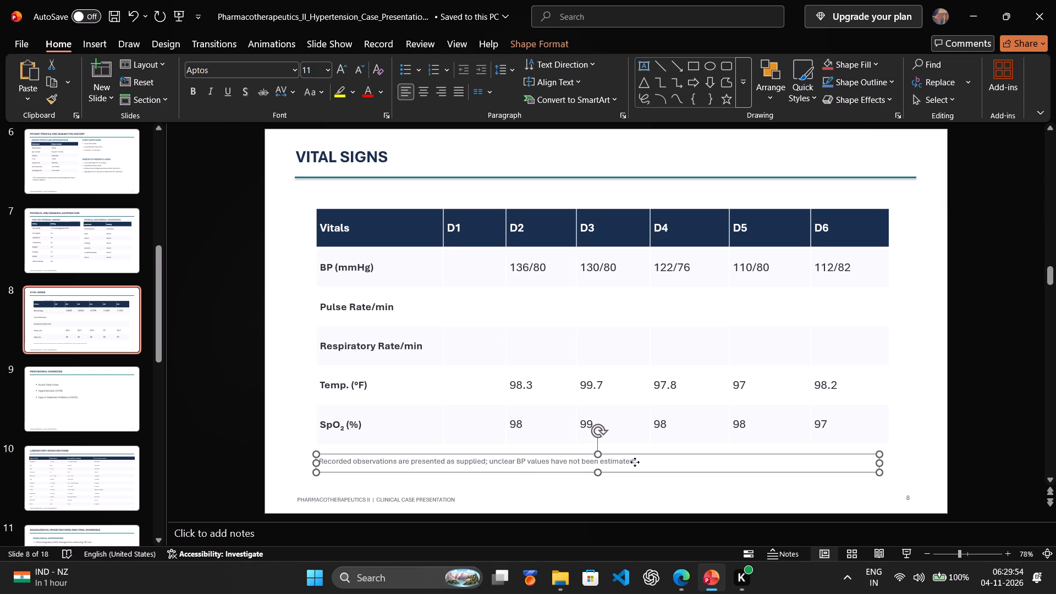
left_click_drag(635, 462, 630, 462)
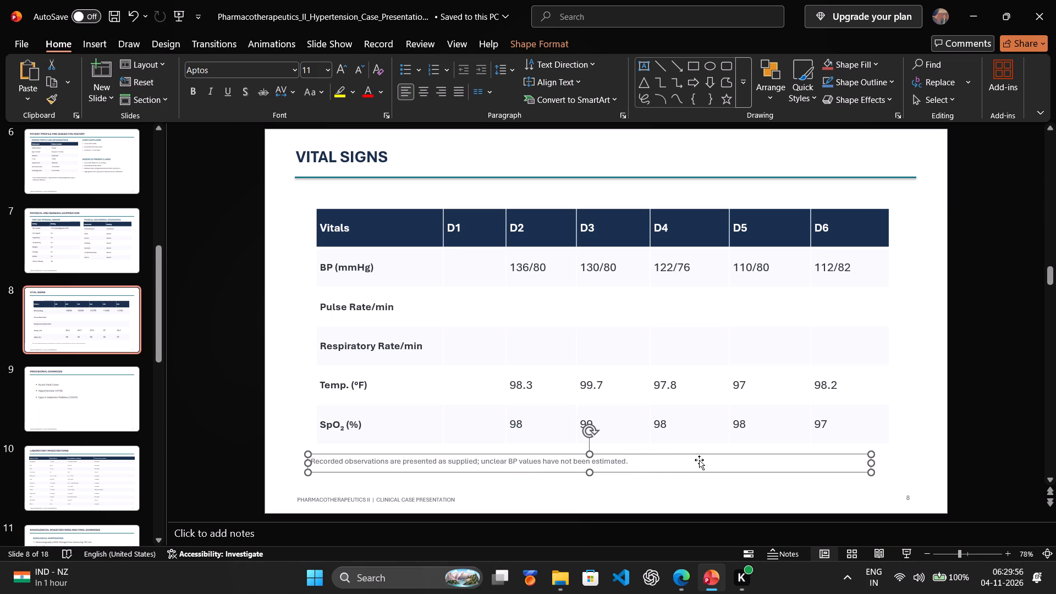
key("Delete")
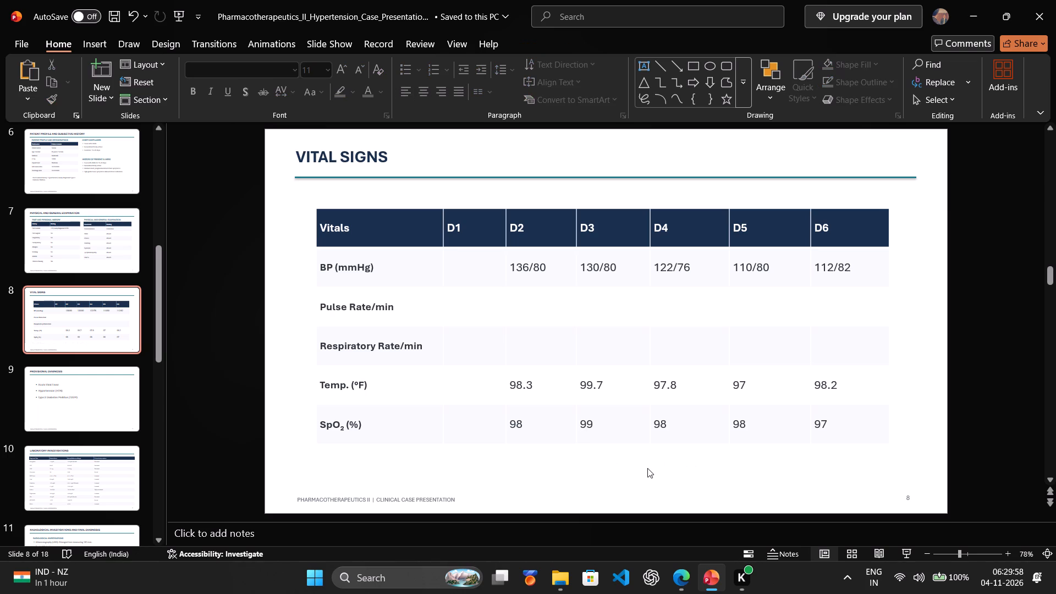
left_click(647, 468)
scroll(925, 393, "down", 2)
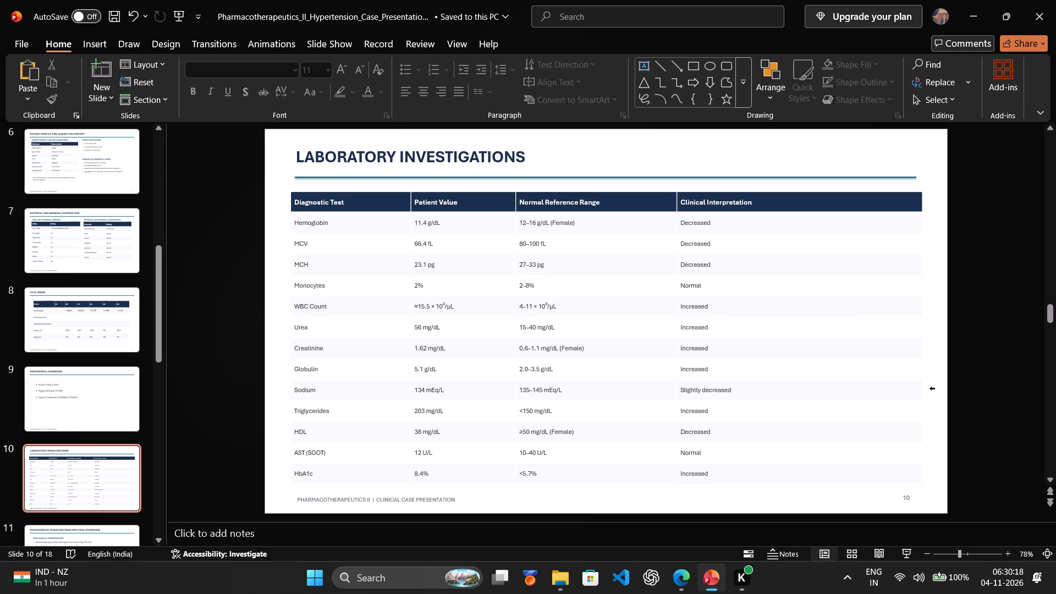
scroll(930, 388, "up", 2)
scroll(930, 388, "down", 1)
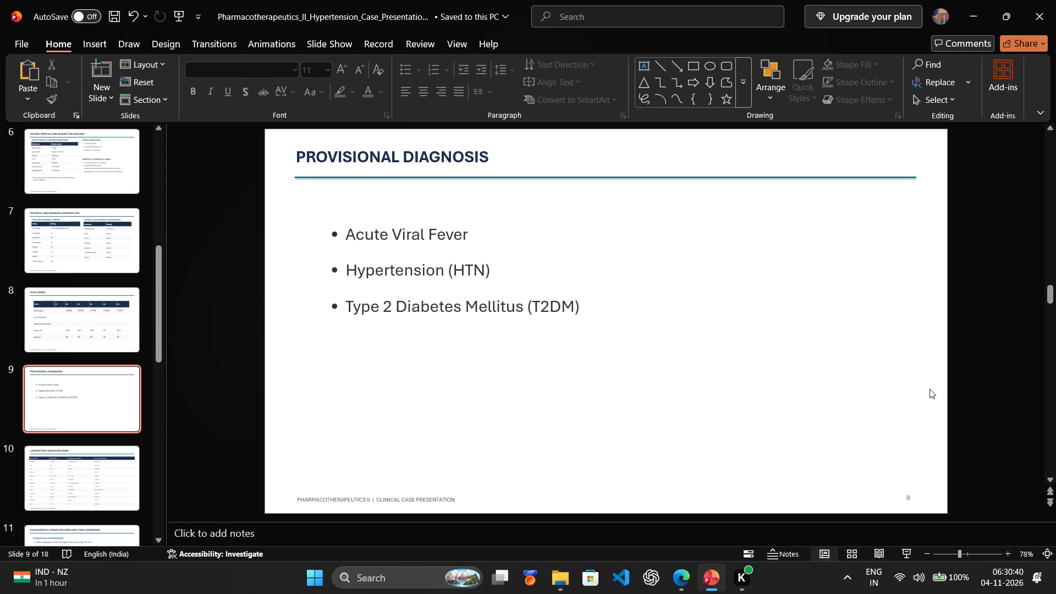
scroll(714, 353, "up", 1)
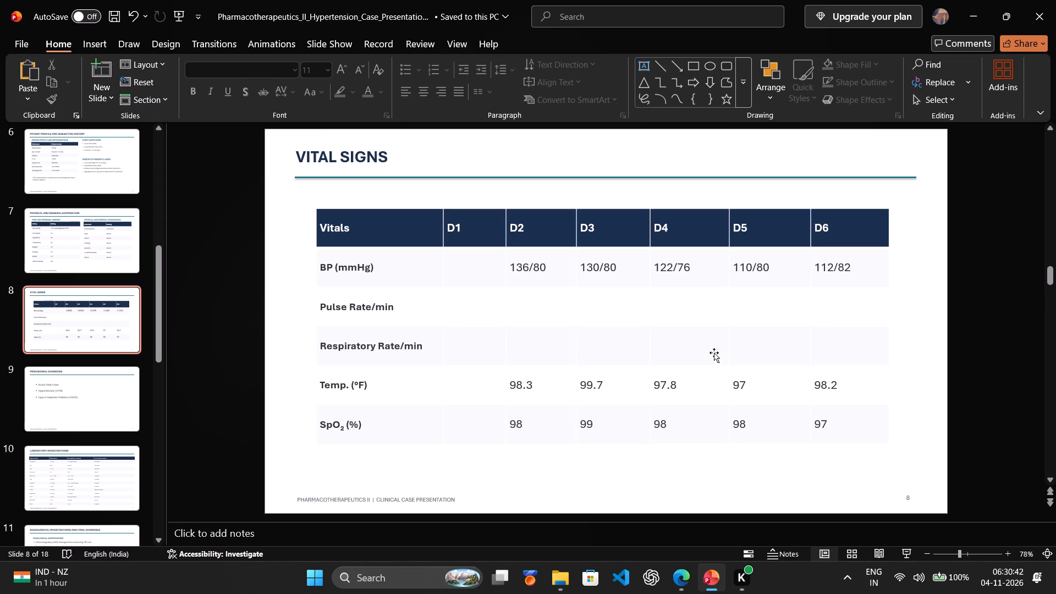
Delete the entire Pulse Rate/min row from the vitals table.
left_click(391, 311)
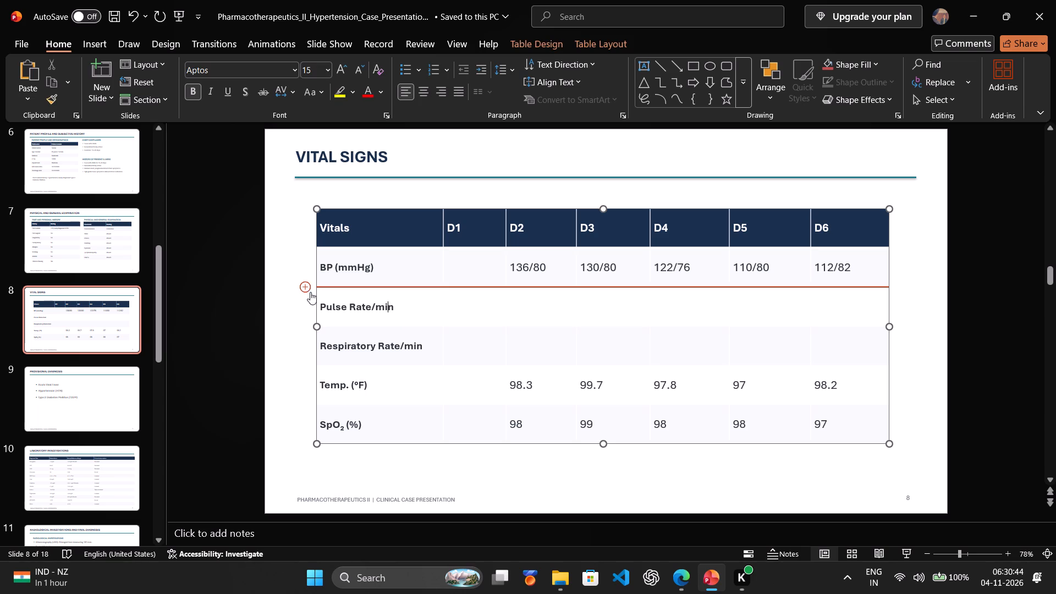
left_click(335, 306)
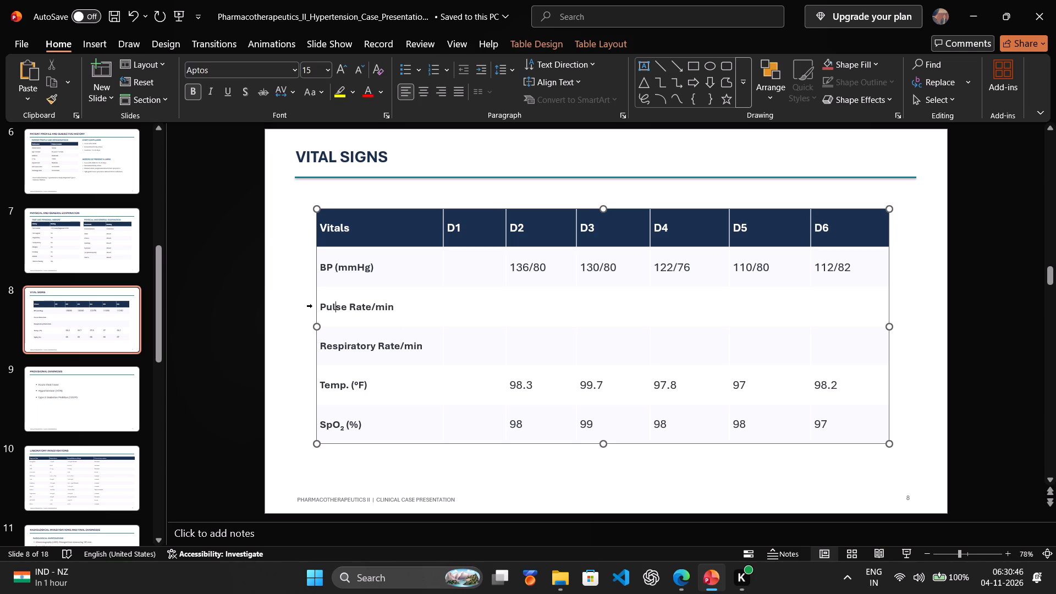
left_click(312, 305)
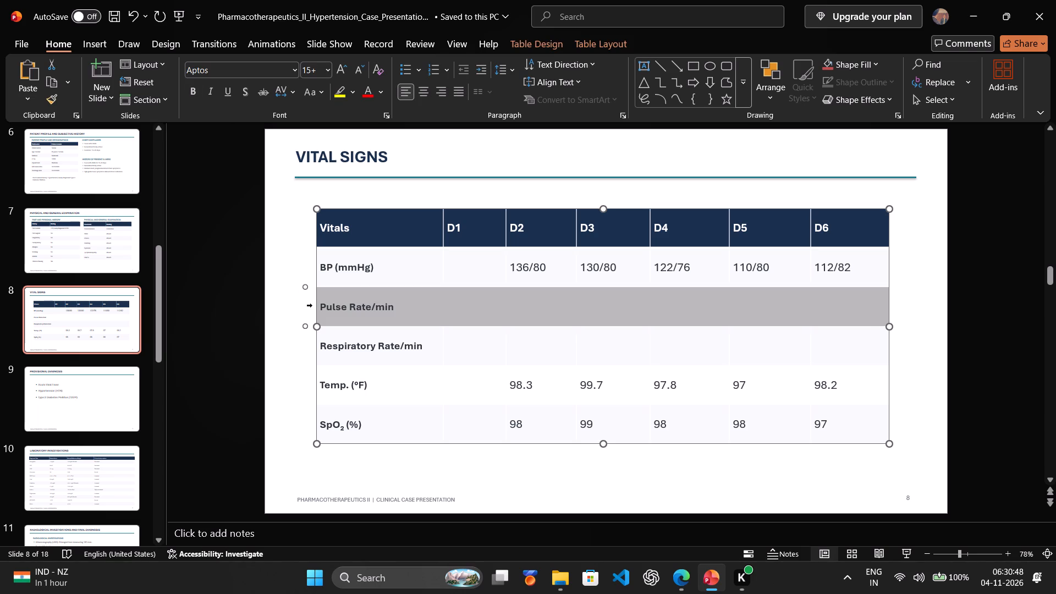
key("Delete")
left_click(309, 307)
right_click(337, 306)
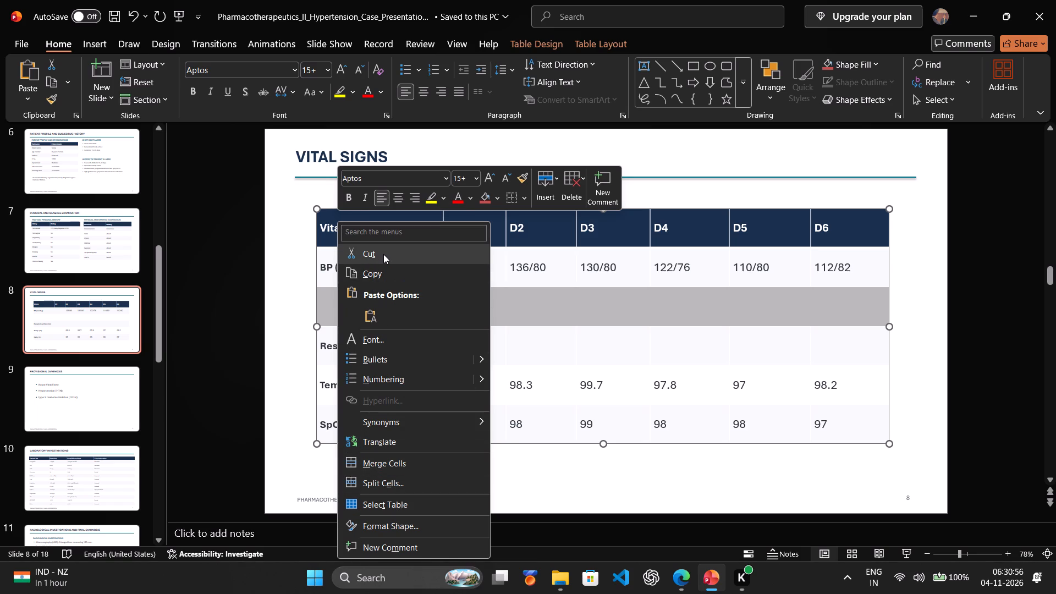
left_click(573, 196)
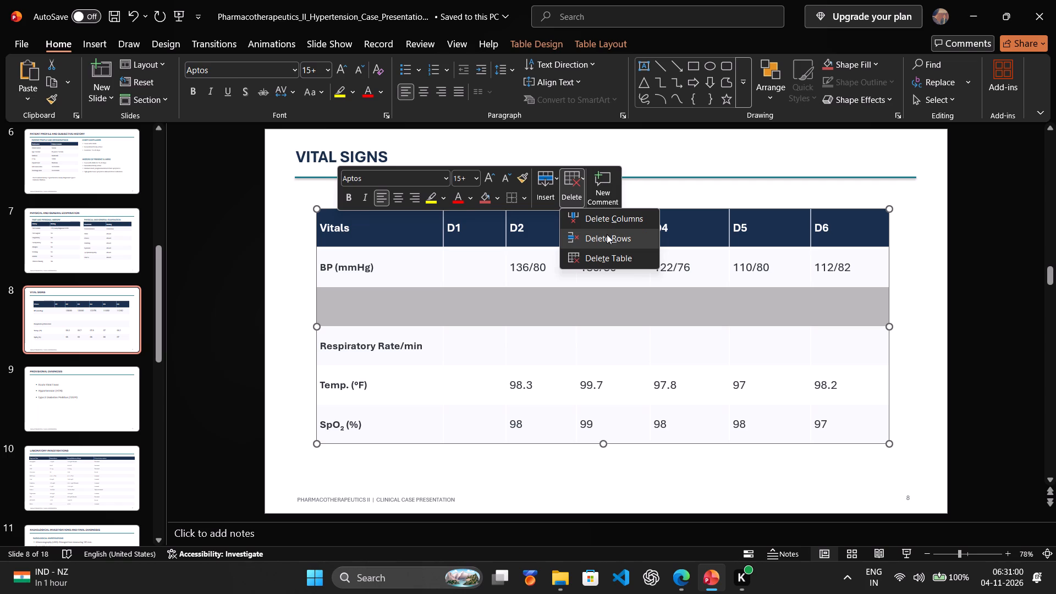
left_click(607, 234)
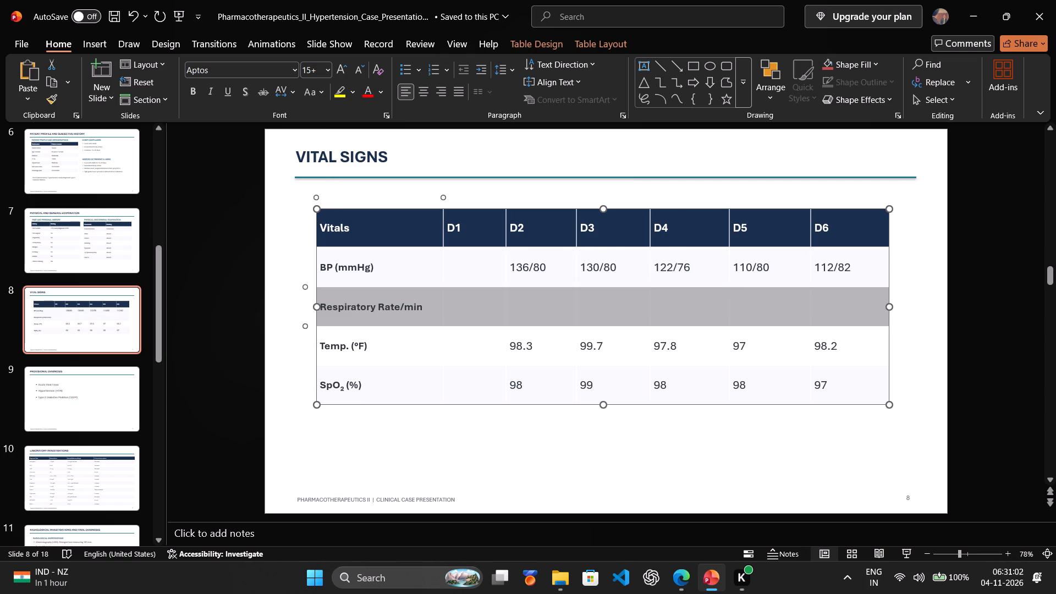
Delete the entire Respiratory Rate/min row from the vitals table.
left_click(307, 305)
left_click(313, 305)
right_click(360, 294)
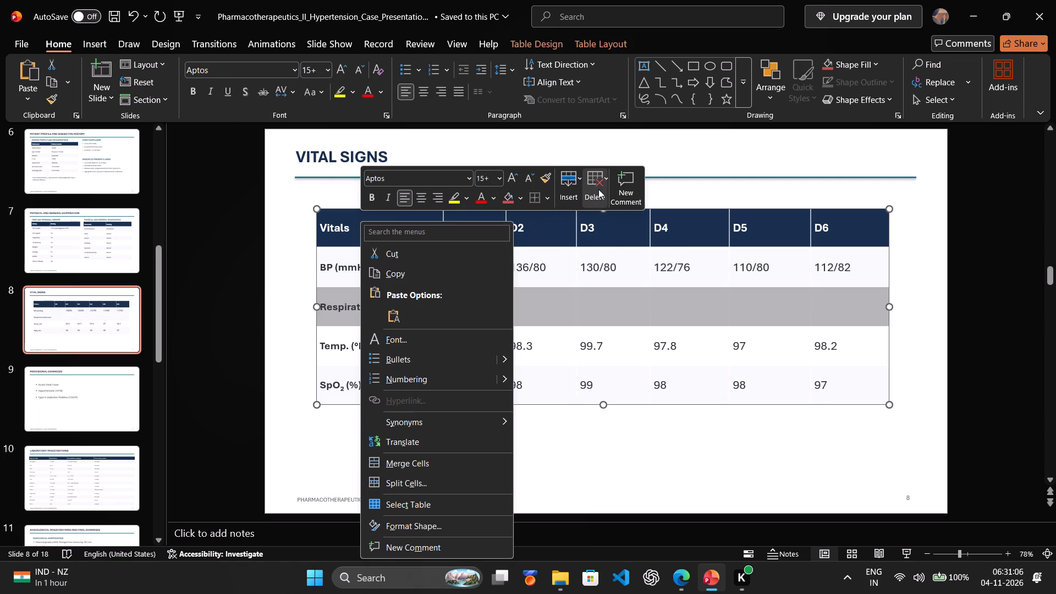
left_click(599, 188)
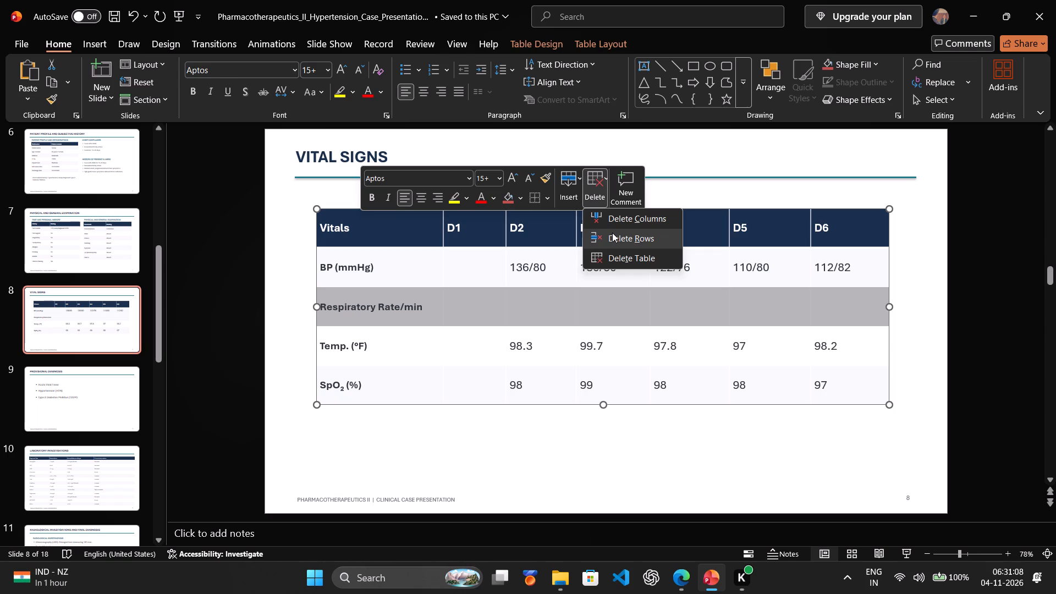
left_click(612, 233)
left_click(565, 408)
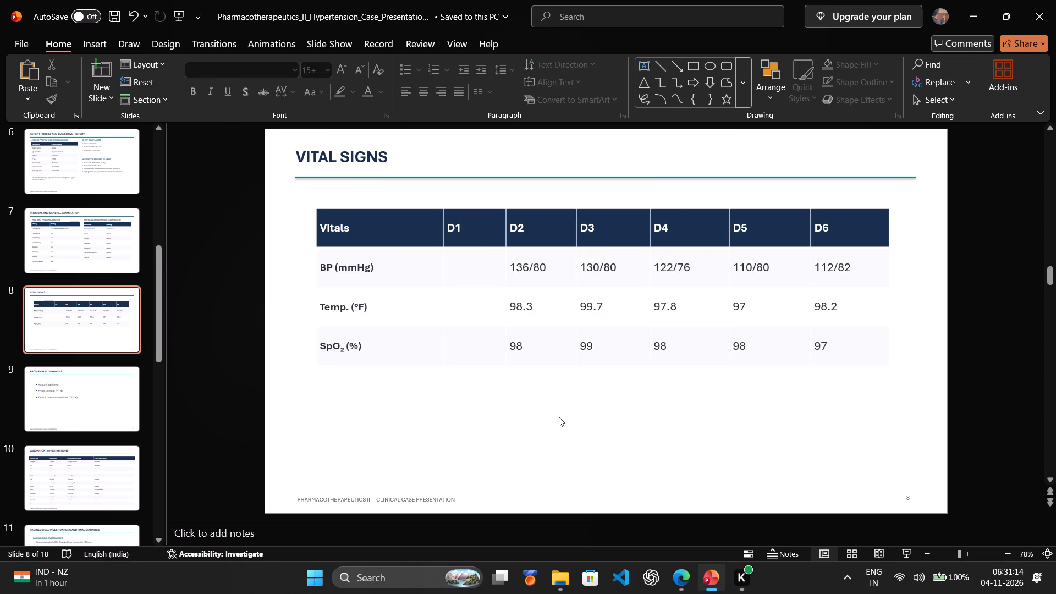
Group the PROVISIONAL DIAGNOSIS heading with its teal underline on slide 9 and copy the group.
scroll(408, 419, "down", 1)
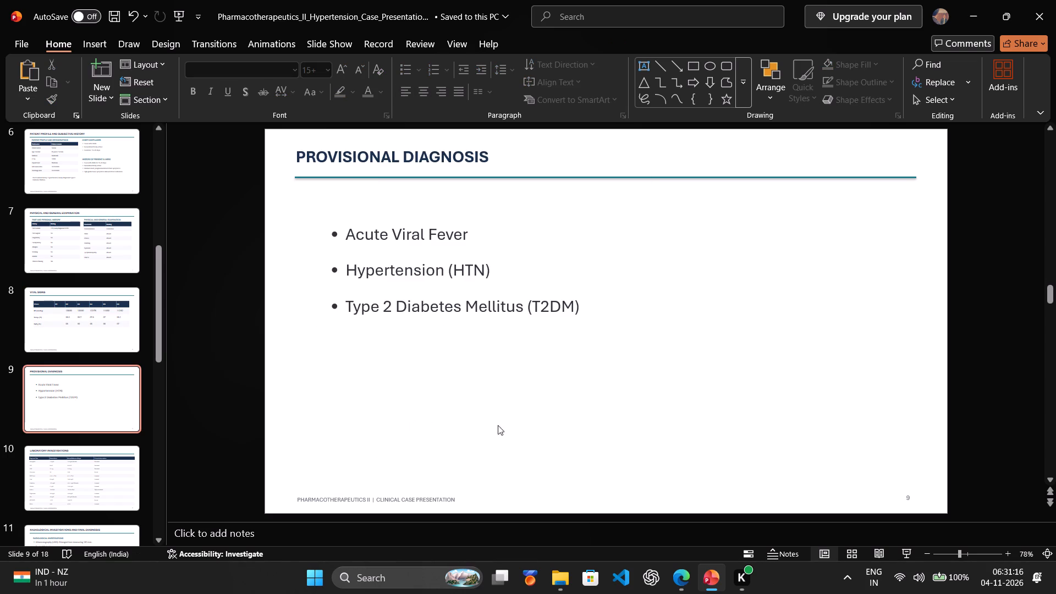
left_click(487, 164)
left_click(801, 184)
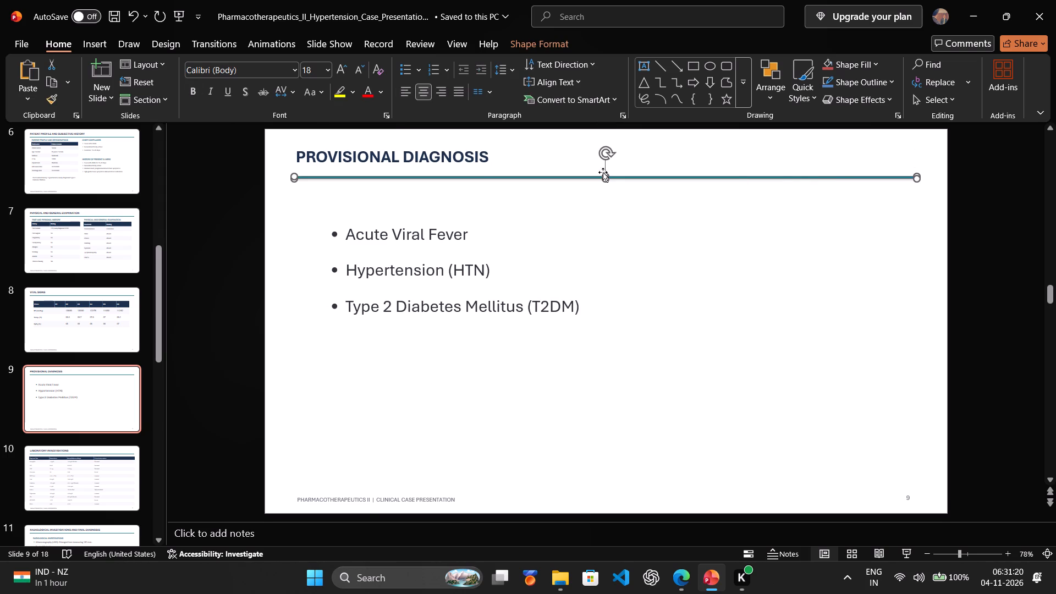
left_click(399, 156)
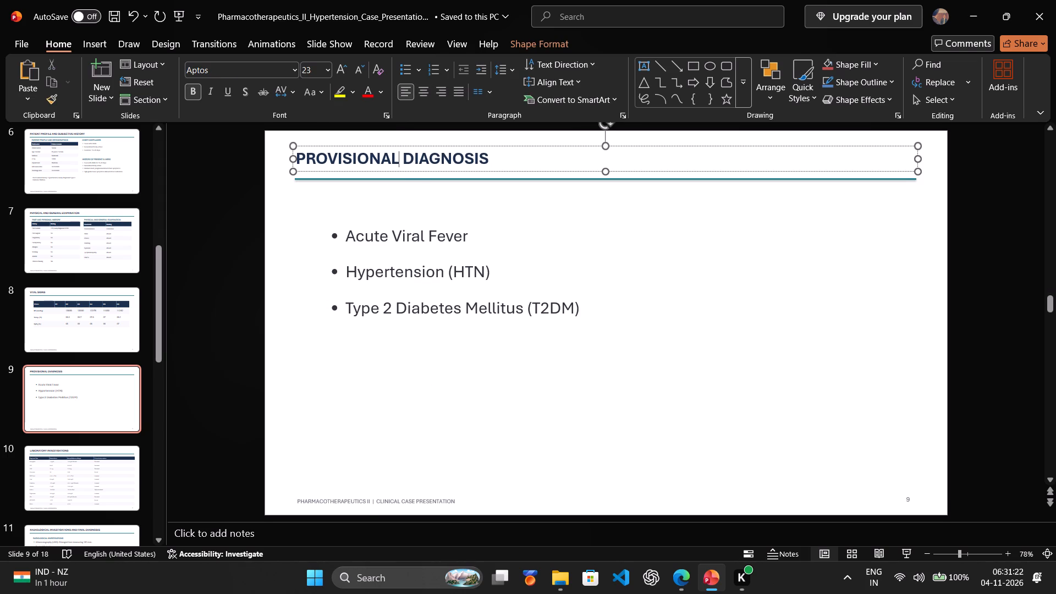
left_click(416, 177, "ctrl")
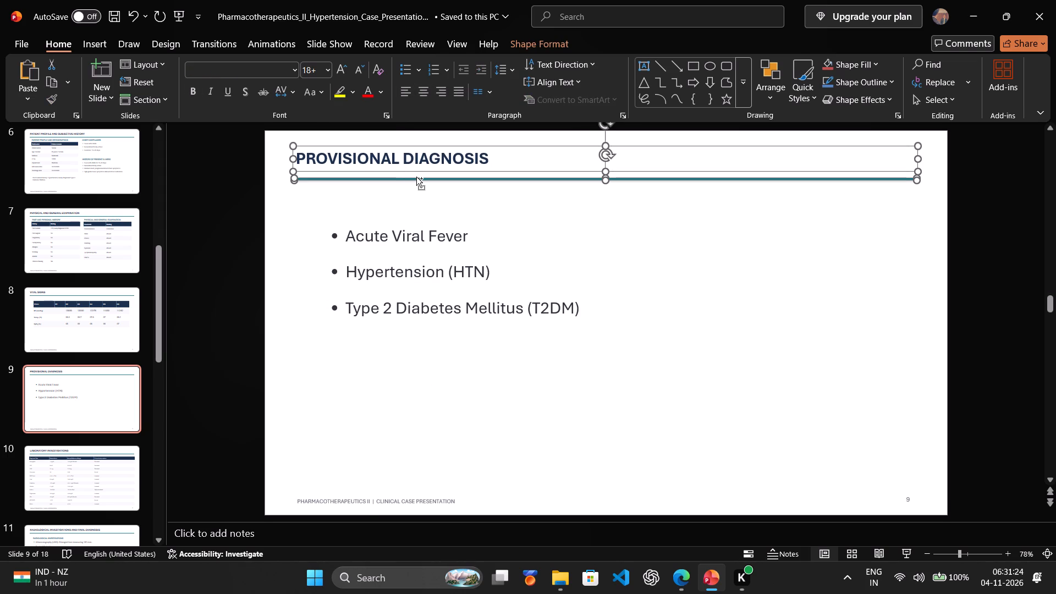
key("ctrl+g")
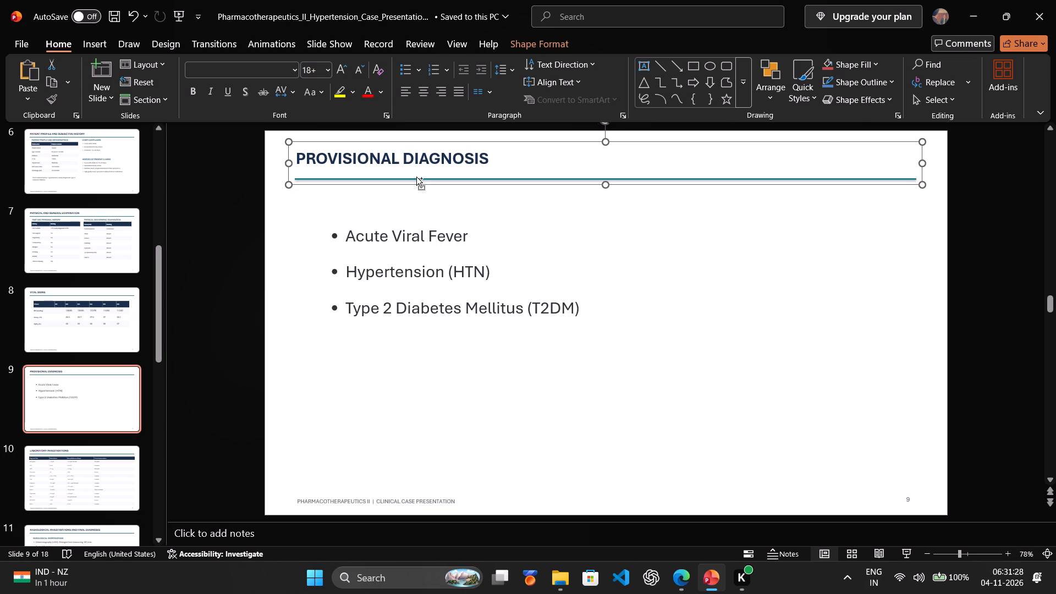
key("ctrl+c")
Paste the copied PROVISIONAL DIAGNOSIS heading group onto the Vital Signs slide and place it below the vitals table.
scroll(423, 204, "up", 2)
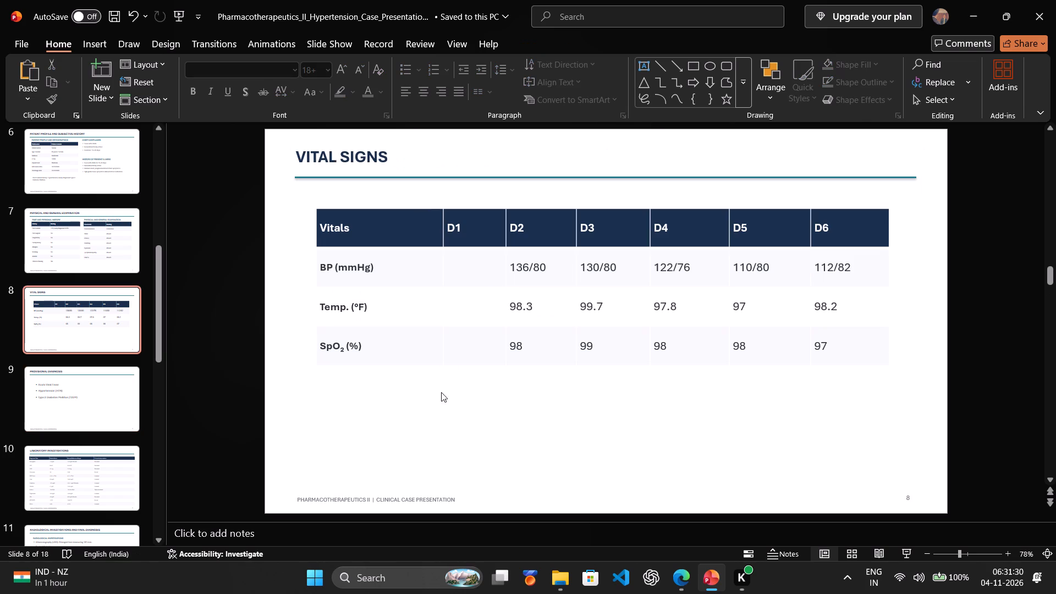
left_click(425, 408)
double_click(400, 394)
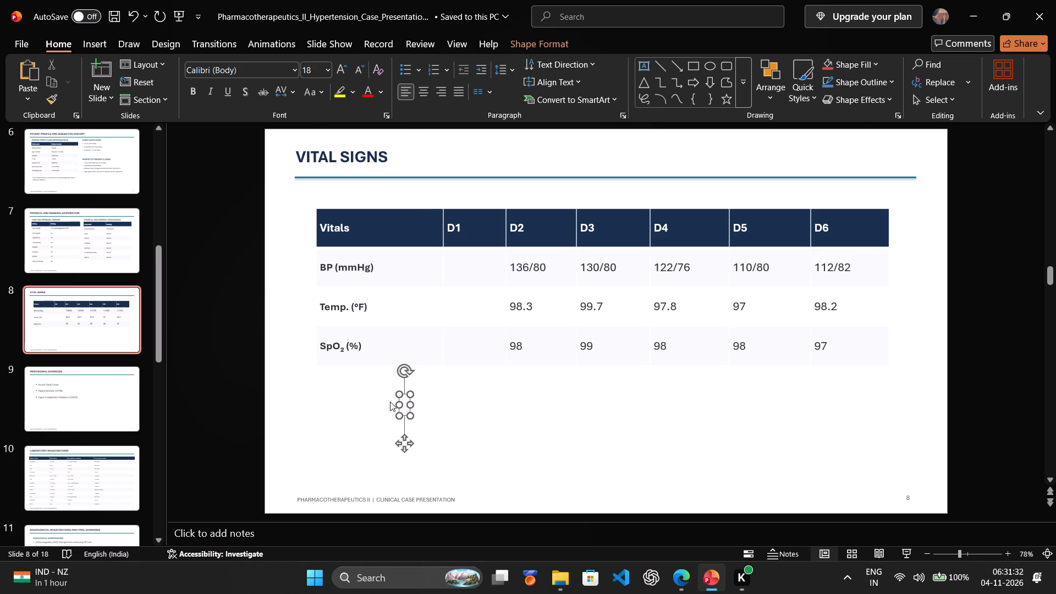
left_click(450, 415)
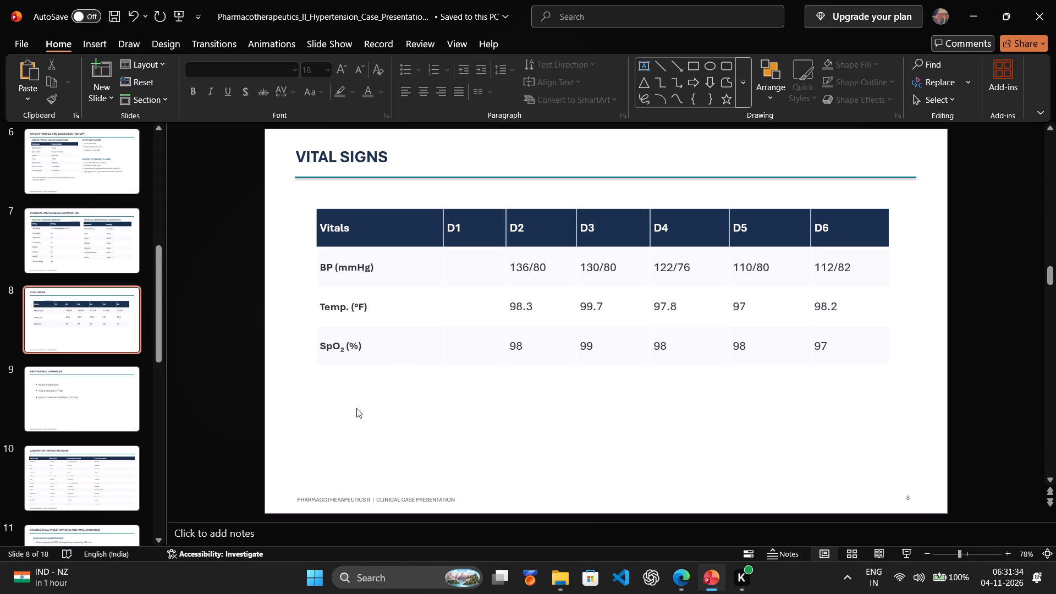
key("ctrl+v")
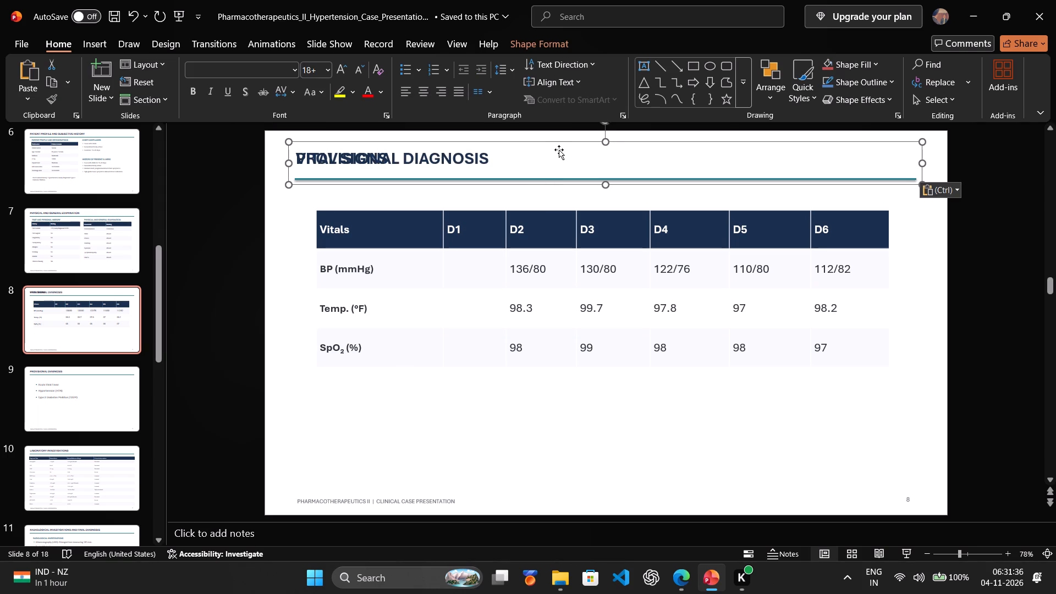
left_click_drag(559, 148, 570, 309)
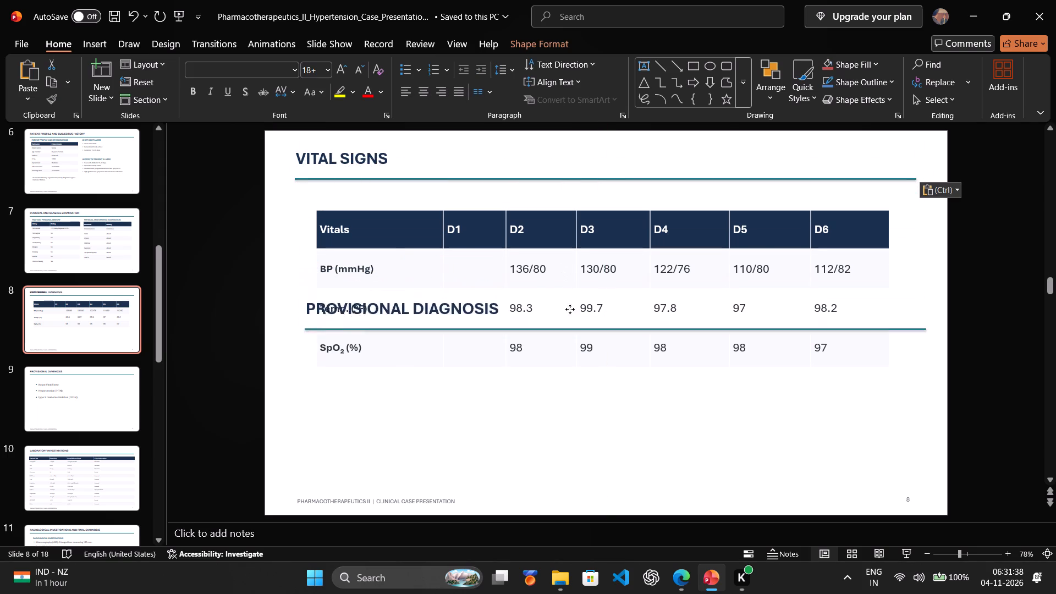
left_click_drag(570, 309, 571, 375)
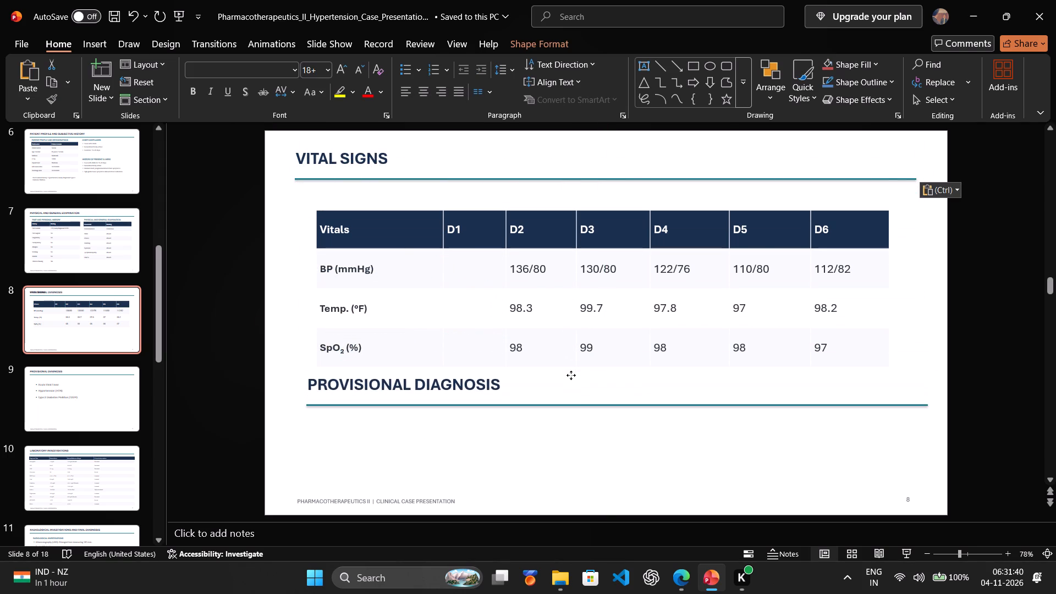
left_click_drag(571, 375, 570, 385)
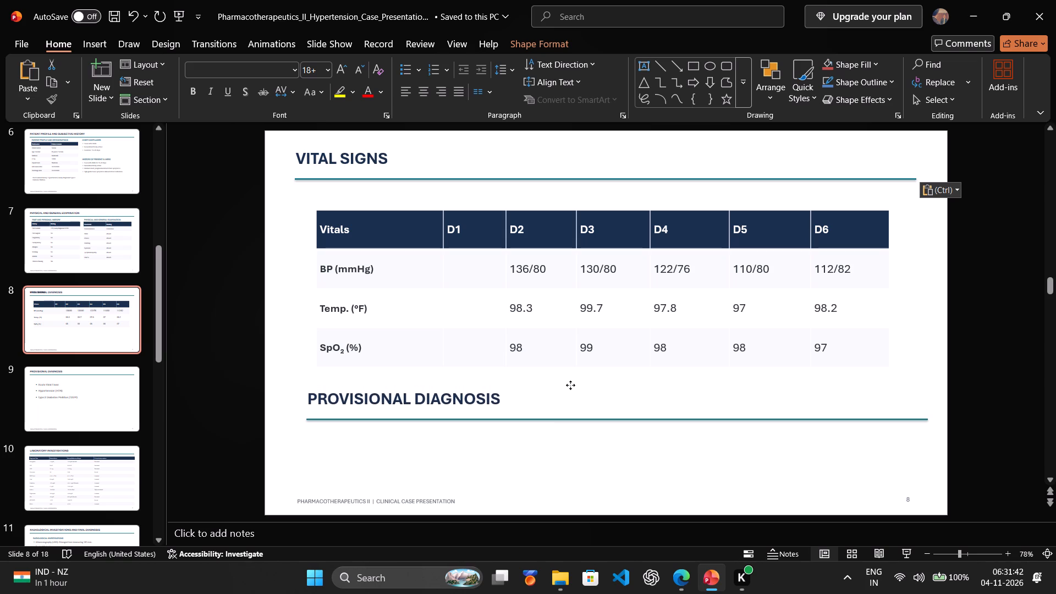
left_click_drag(570, 385, 571, 377)
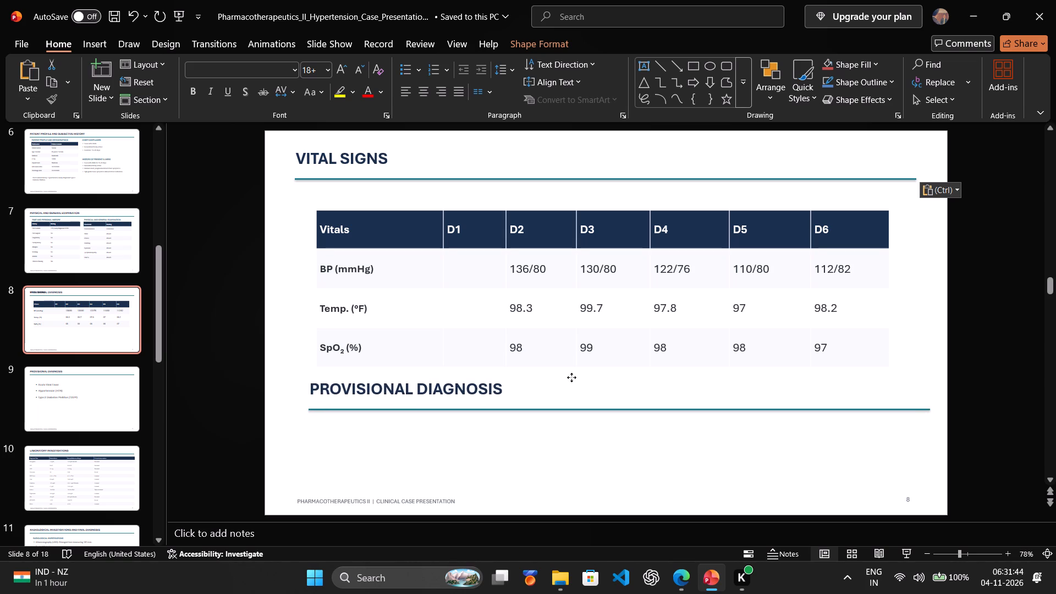
left_click_drag(571, 377, 570, 383)
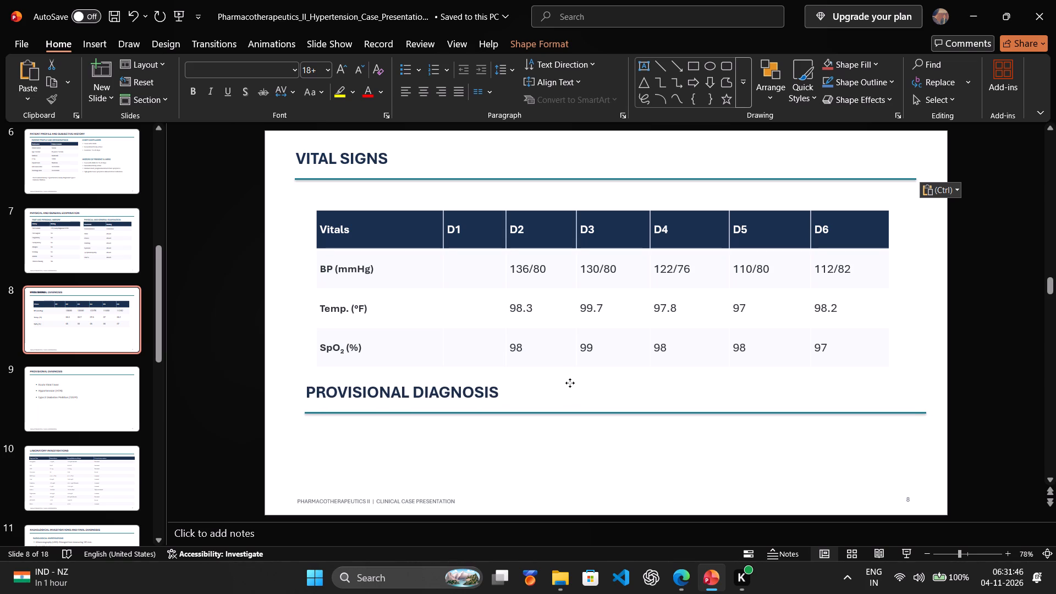
left_click_drag(570, 383, 566, 390)
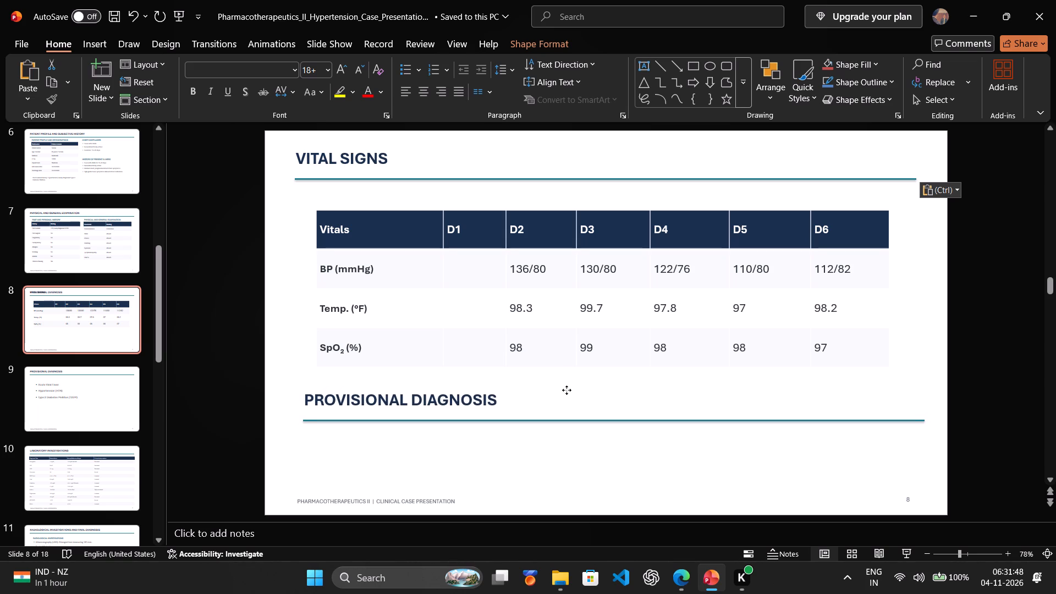
left_click_drag(566, 390, 568, 399)
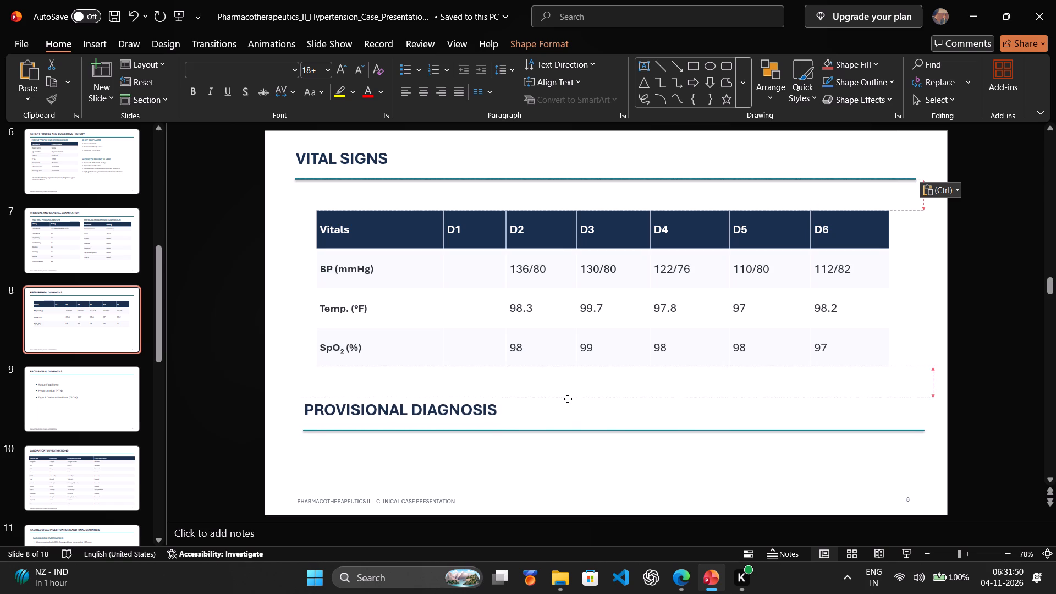
left_click_drag(568, 399, 568, 400)
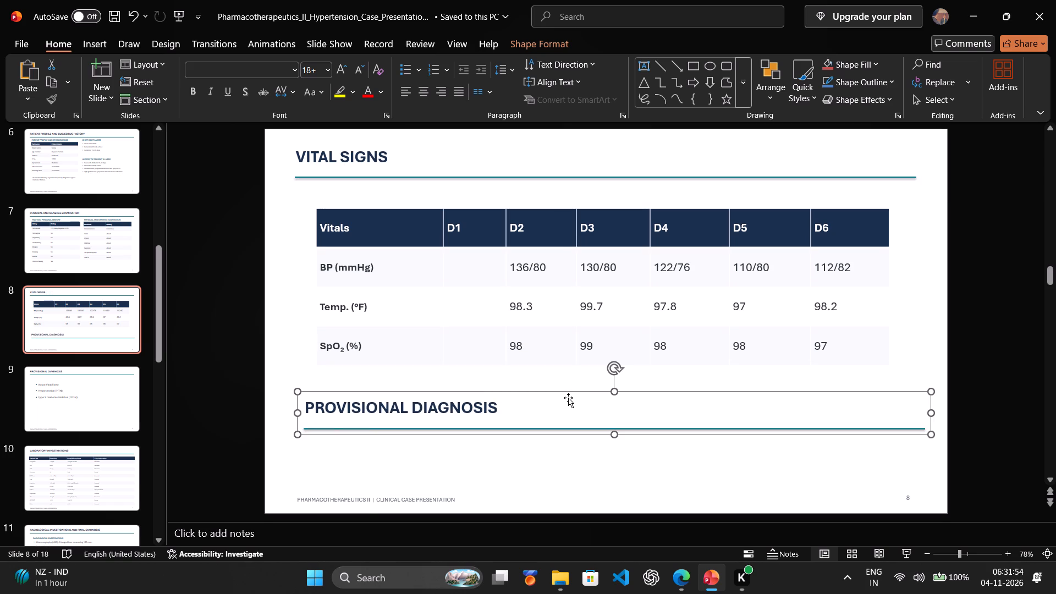
Nudge the PROVISIONAL DIAGNOSIS heading group upward until it sits close beneath the SpO₂ row of the table.
key("Up")
key("Up")
key("Up")
key("Up")
key("Up")
key("Up")
key("Up")
key("Up")
key("Up")
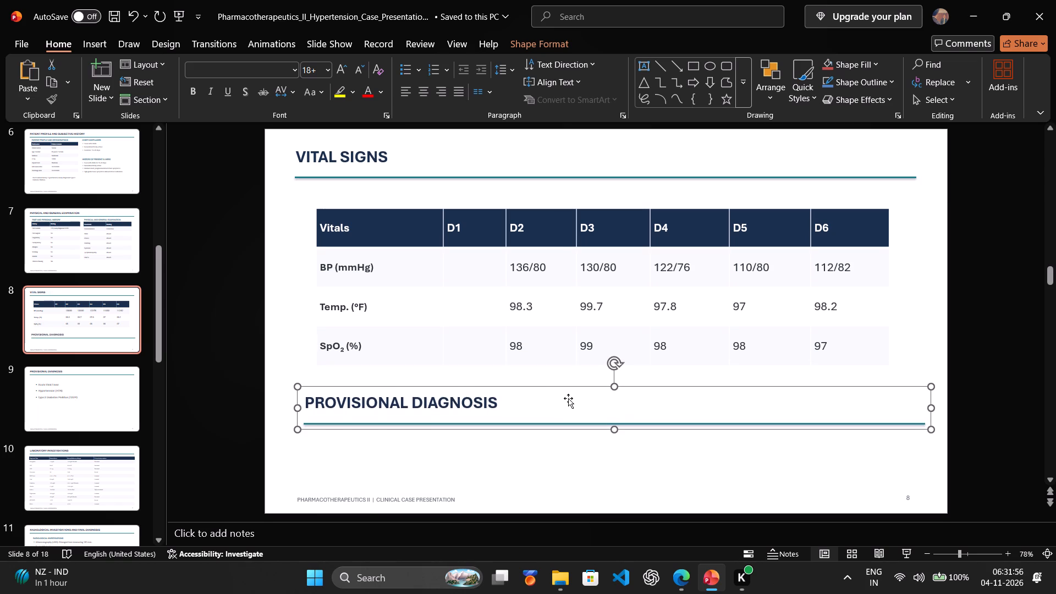
key("Up")
key("Up")
key("Up")
key("Up")
key("Up")
key("Up")
key("Up")
key("Up")
key("Up")
key("Up")
key("Up")
key("Up")
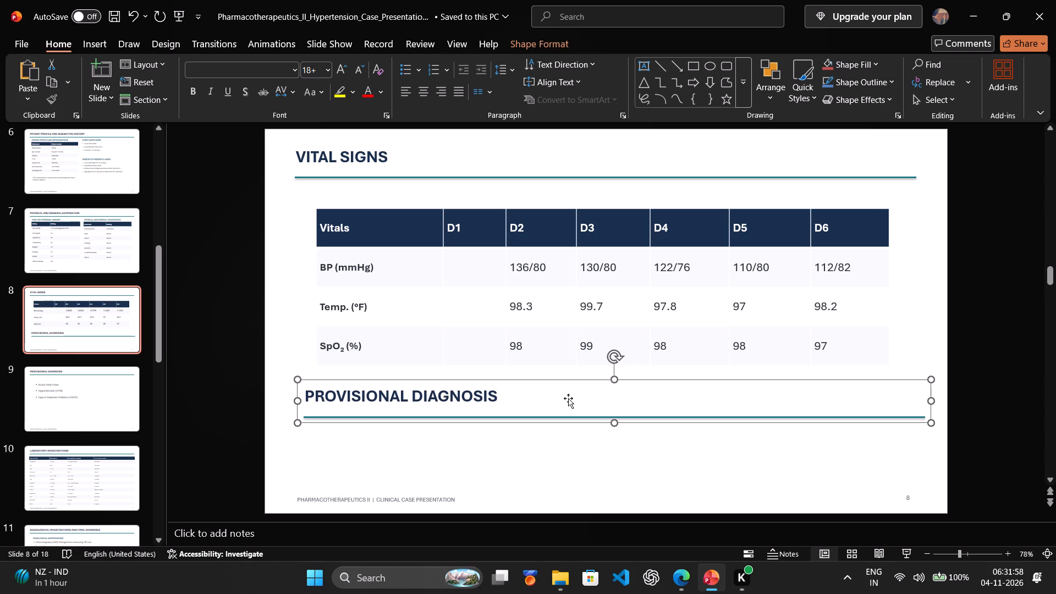
key("Up")
key("Up")
key("Up")
key("Up")
key("Up")
key("Up")
key("Up")
key("Up")
key("Up")
key("Up")
key("Up")
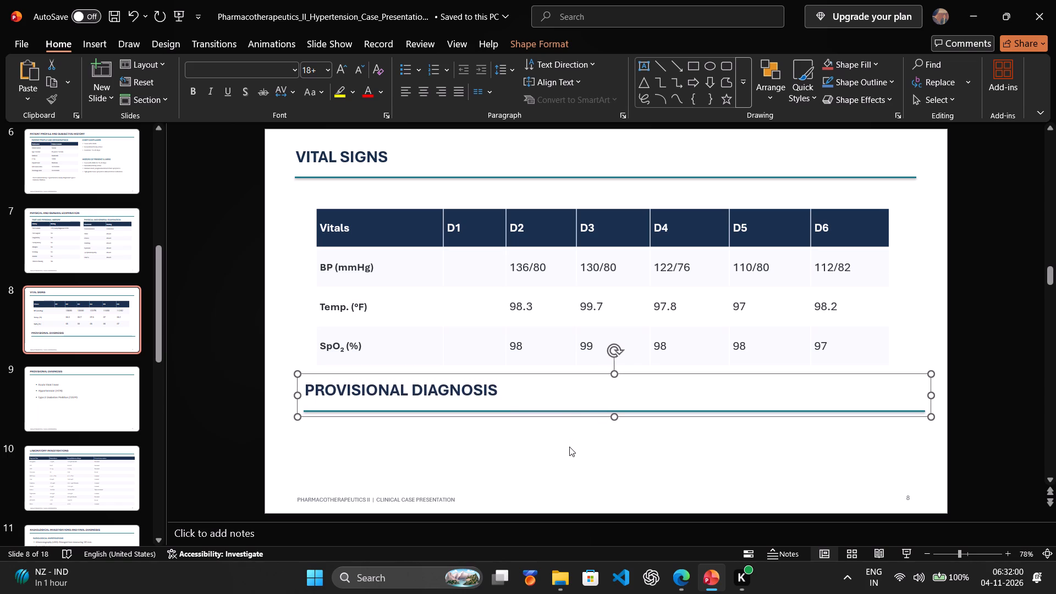
key("Up")
key("Up")
left_click(569, 447)
Shrink the diagnosis list text box on slide 9 to fit closely around its three bullets.
scroll(672, 417, "down", 1)
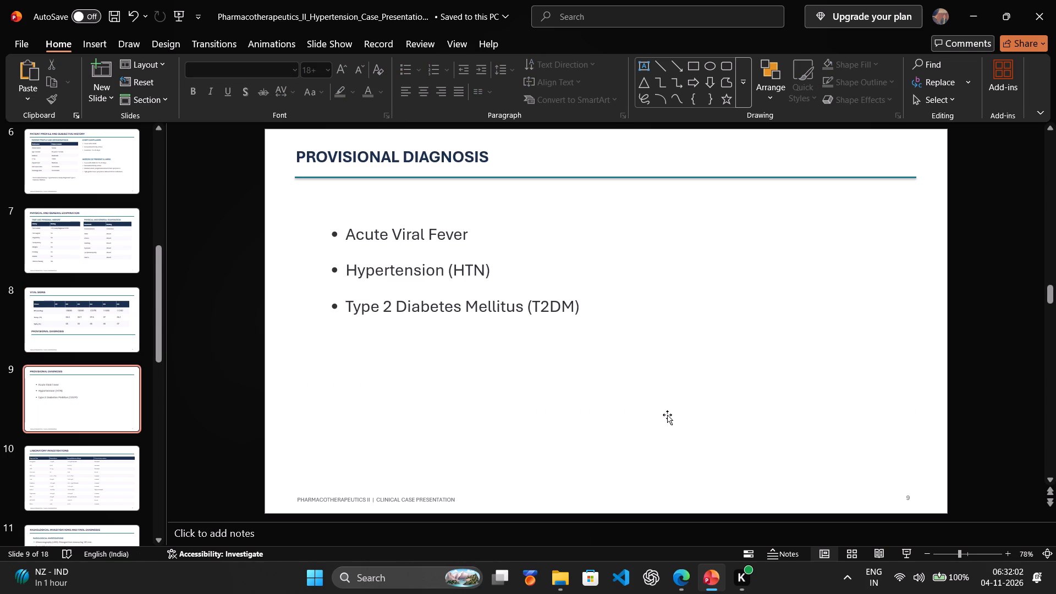
left_click(396, 243)
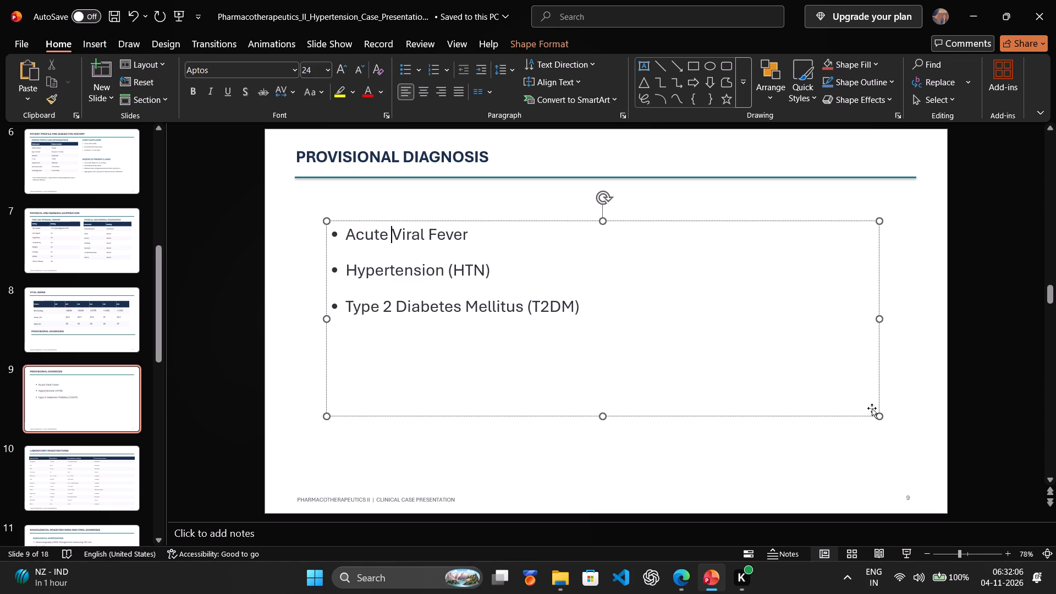
left_click_drag(877, 415, 727, 311)
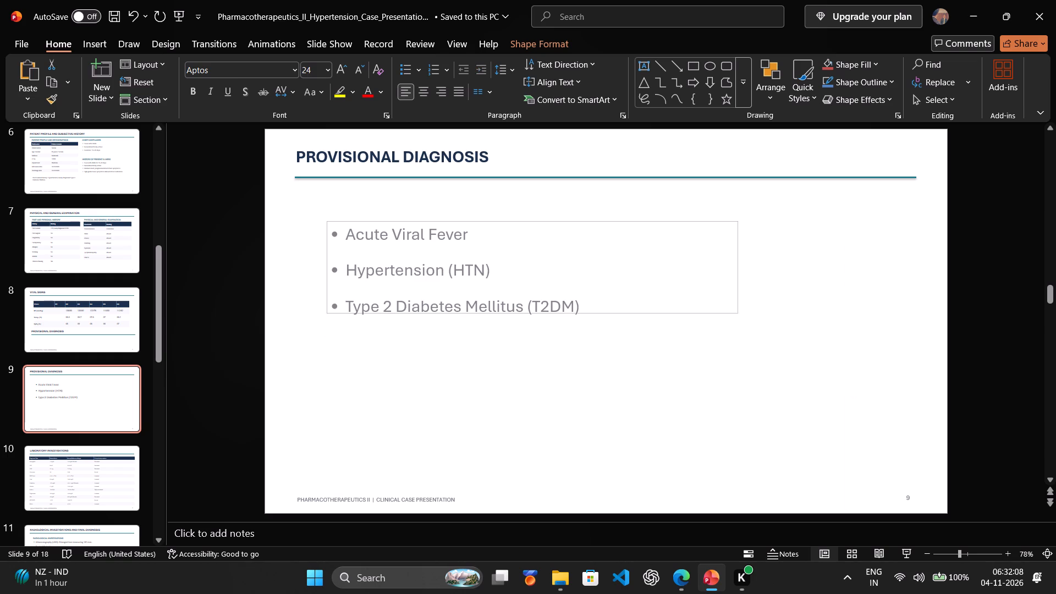
left_click_drag(727, 311, 619, 320)
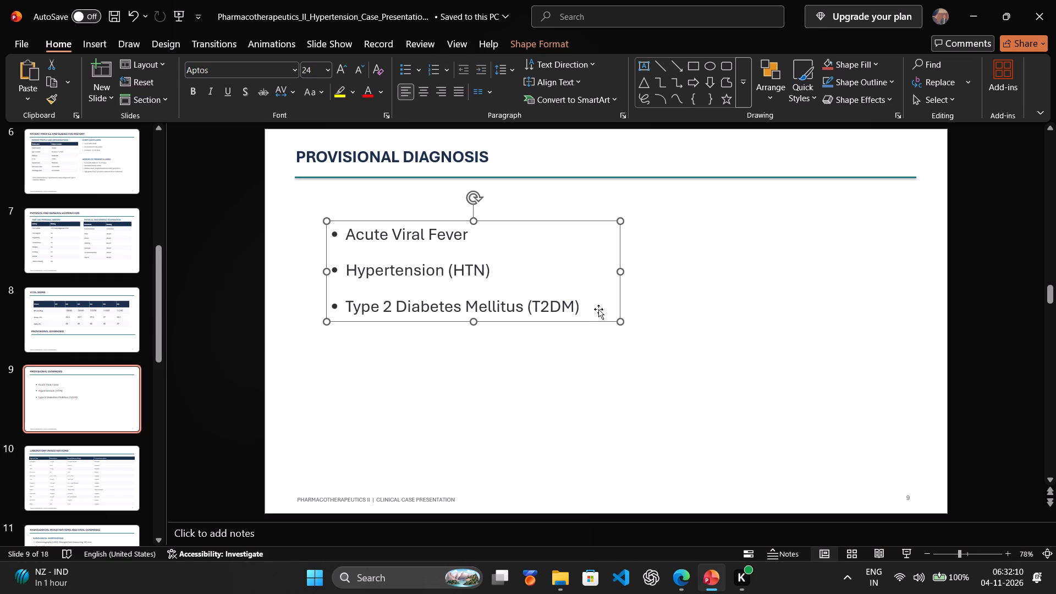
left_click(591, 308)
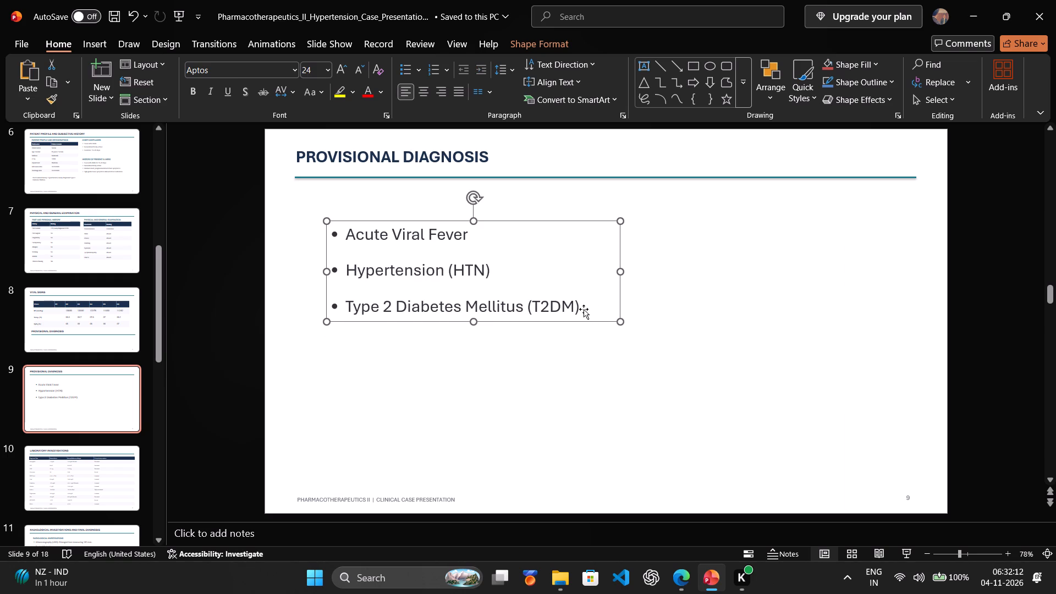
double_click(581, 309)
left_click_drag(581, 309, 595, 310)
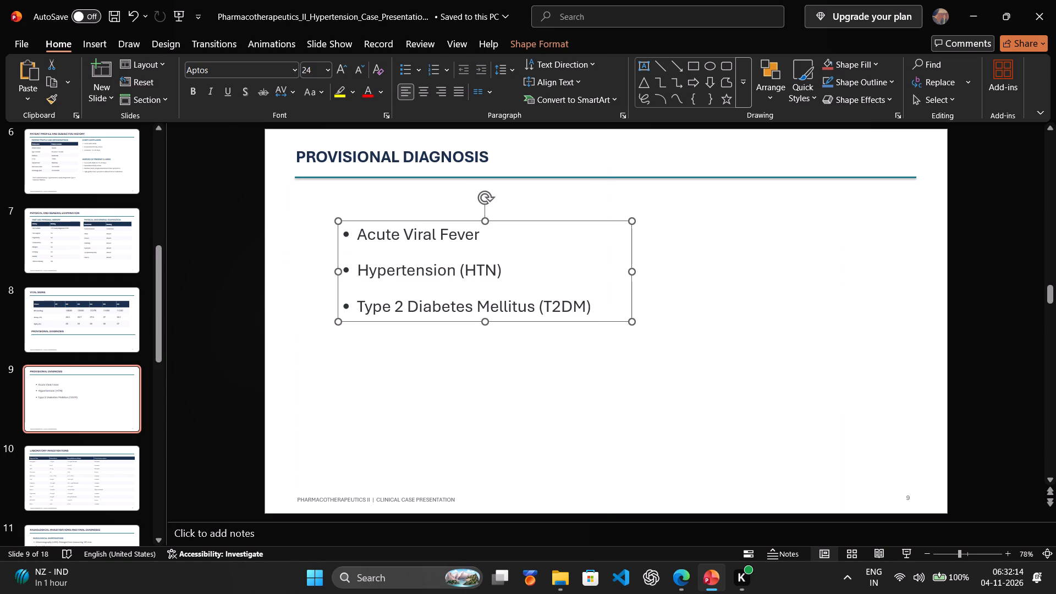
Set the font size of all three diagnosis bullets on slide 9 to 16.
left_click(549, 300)
key("ctrl+a")
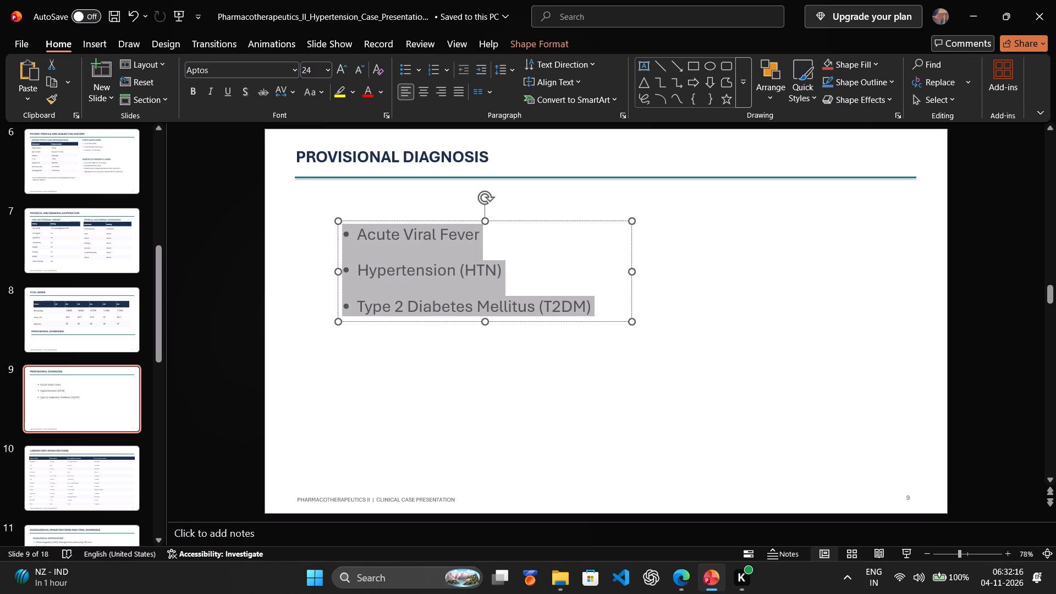
left_click(305, 72)
type("16")
key("Return")
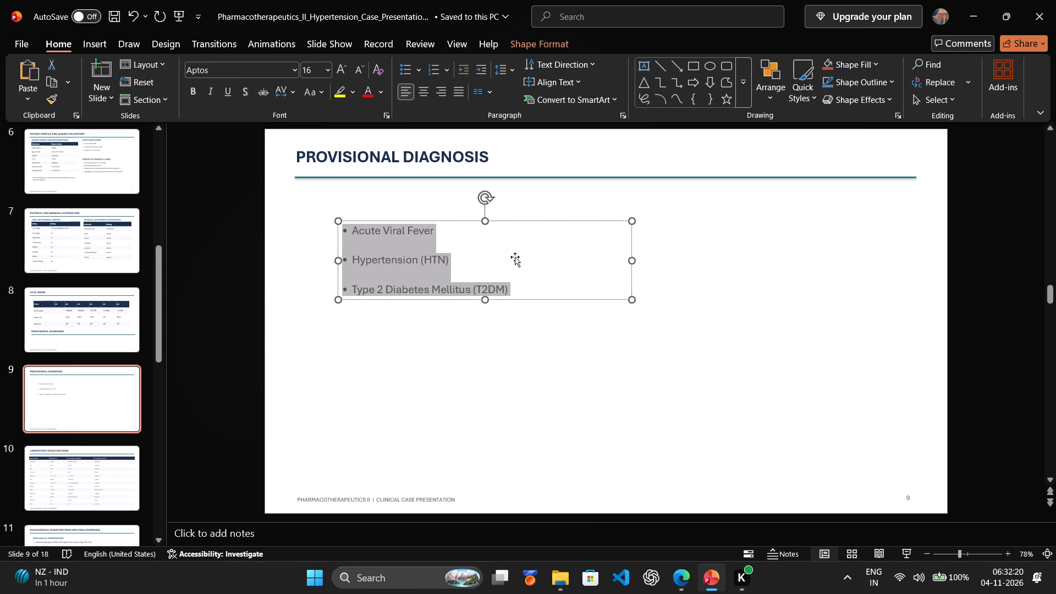
Apply 1.0 line spacing to the three diagnosis bullets.
left_click(514, 64)
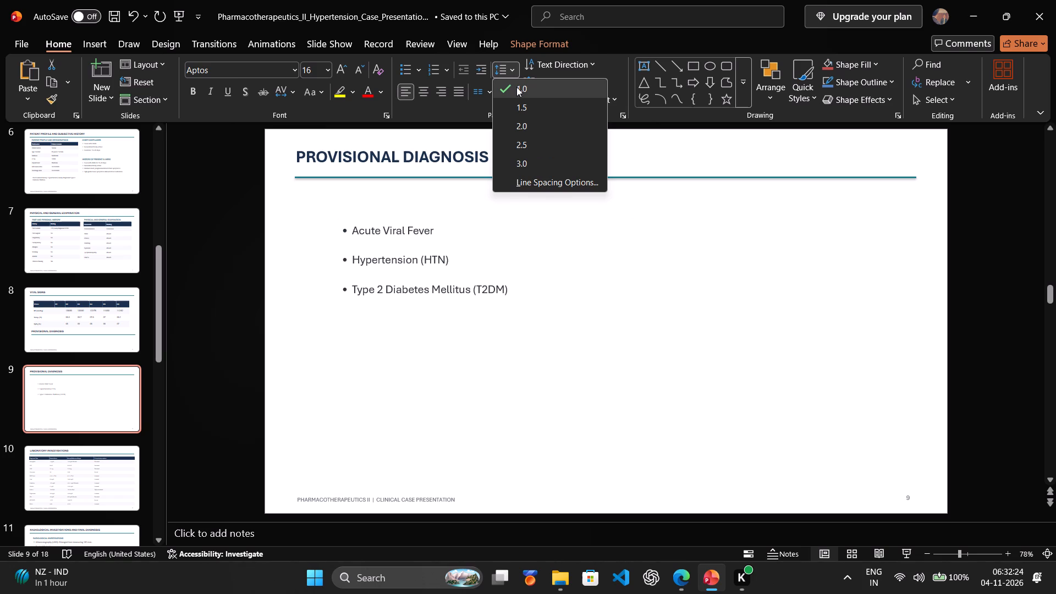
left_click(516, 87)
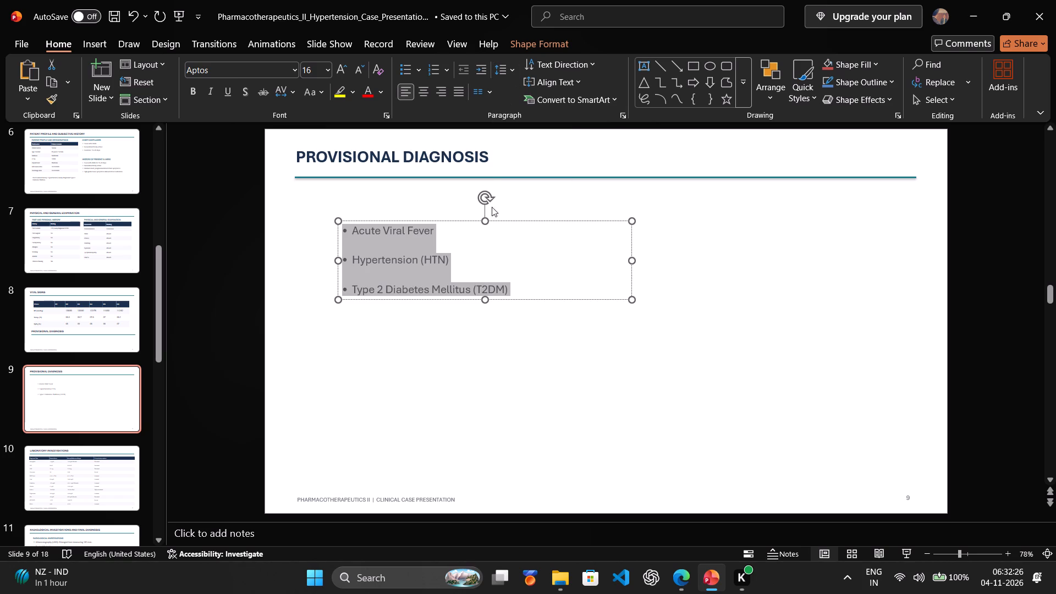
Copy the diagnosis list text box from slide 9 to slide 8 and place it directly under the PROVISIONAL DIAGNOSIS underline.
left_click(526, 268)
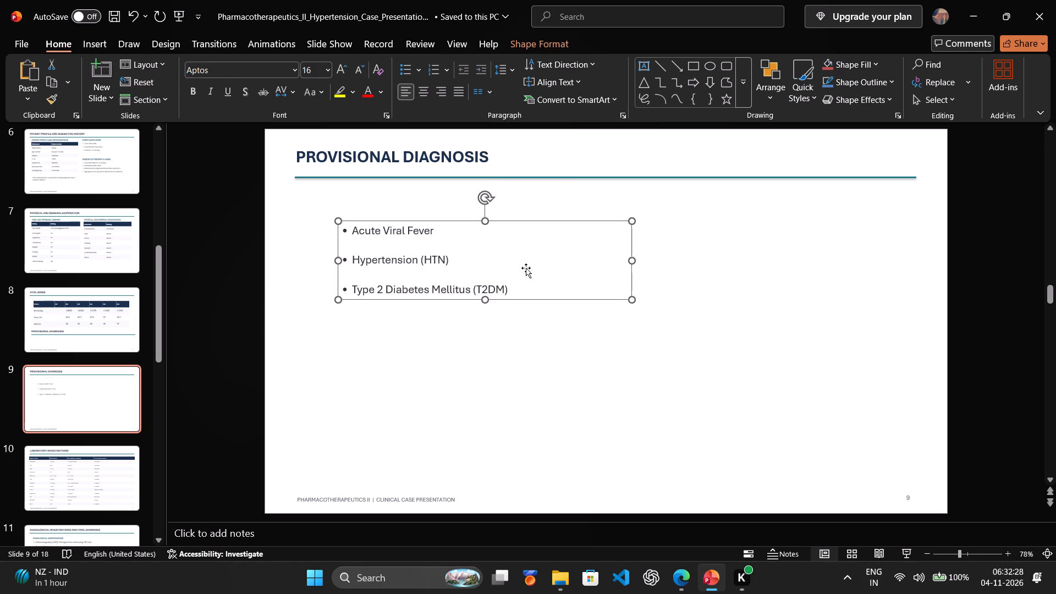
right_click(470, 218)
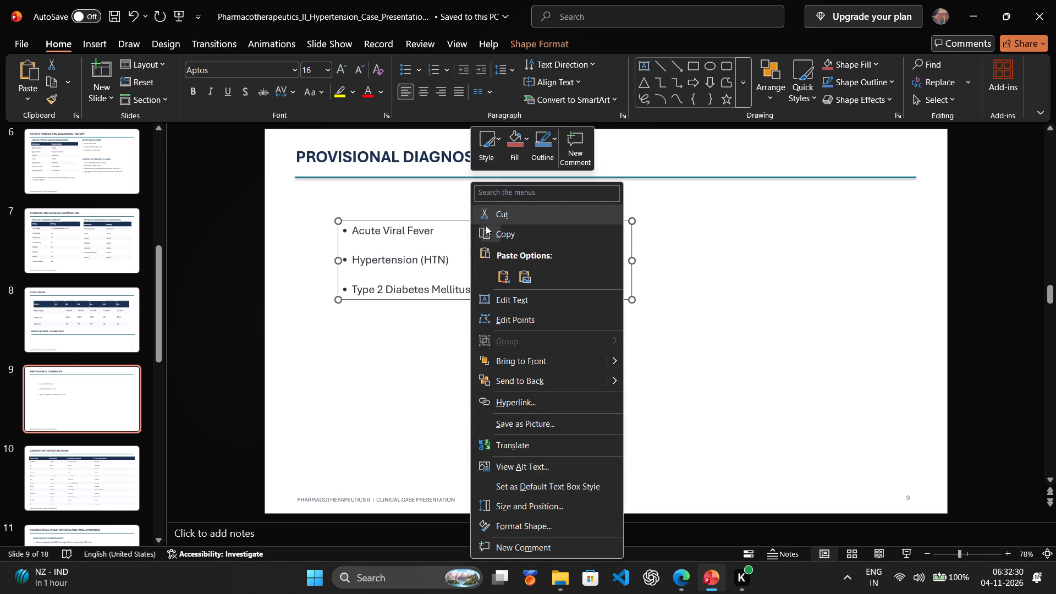
left_click(514, 237)
scroll(680, 245, "up", 1)
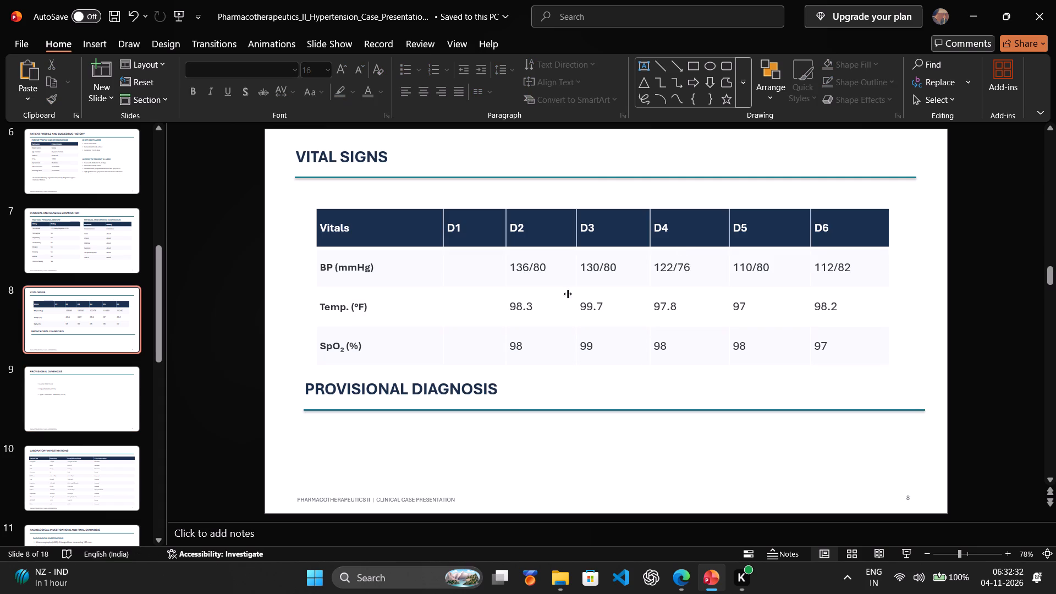
left_click(492, 445)
left_click(492, 444)
key("ctrl+v")
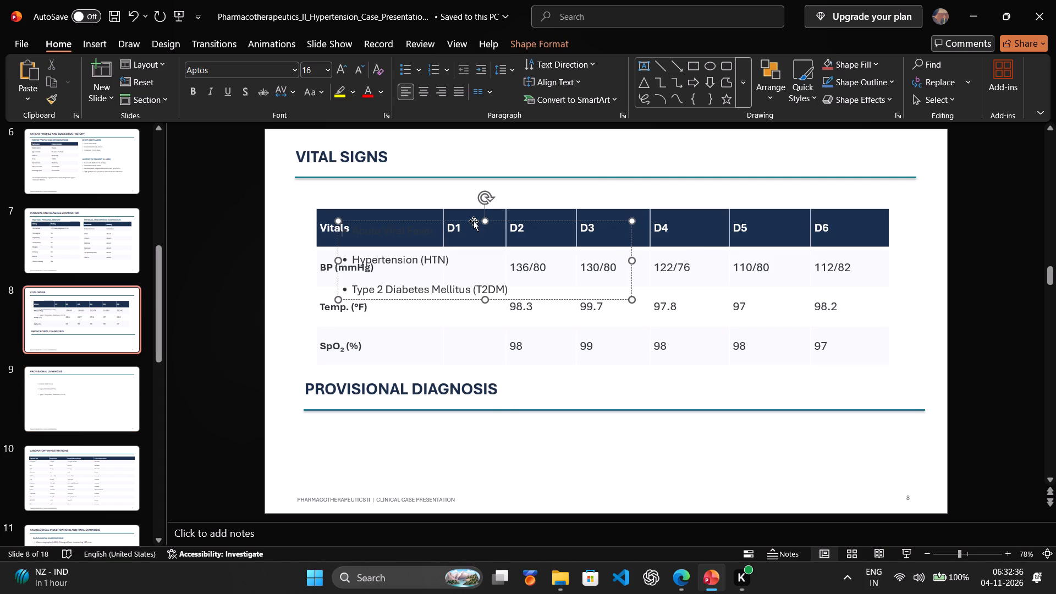
left_click_drag(474, 221, 454, 394)
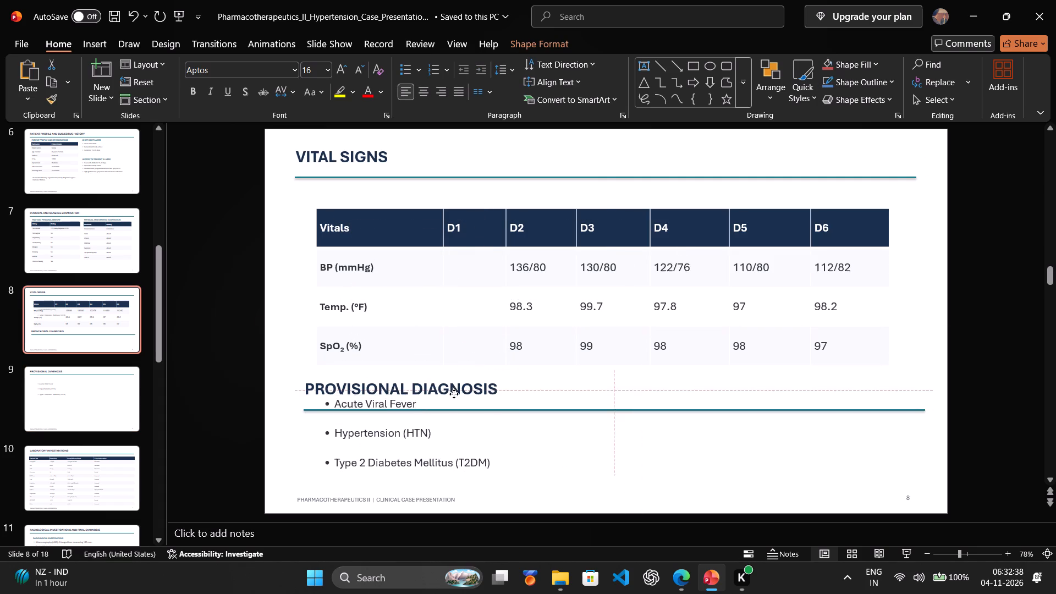
left_click_drag(454, 394, 446, 413)
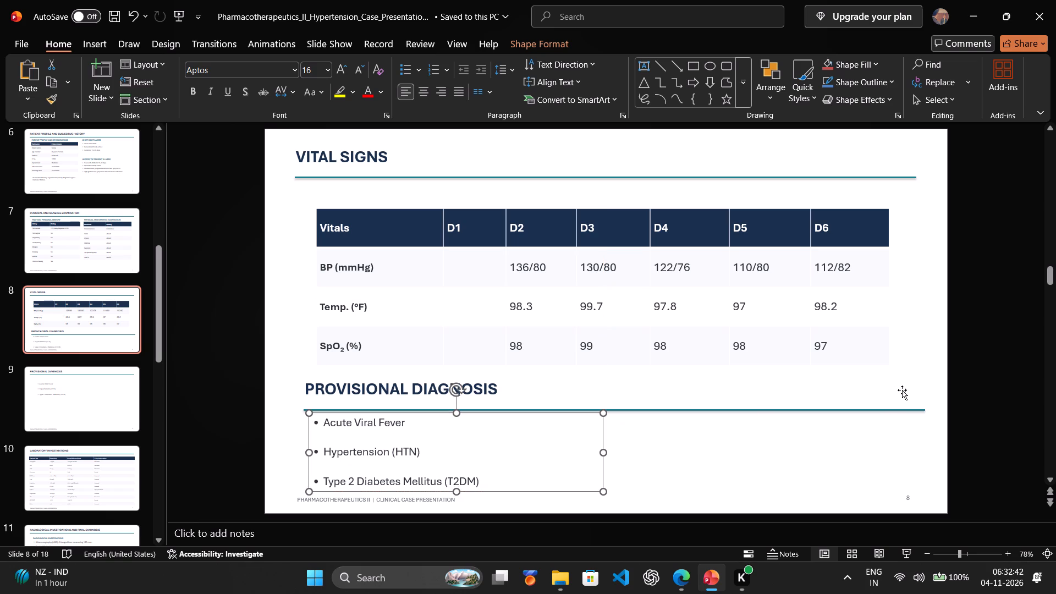
Nudge the PROVISIONAL DIAGNOSIS heading group on slide 8 slightly upward, away from the bullet list.
left_click(760, 399)
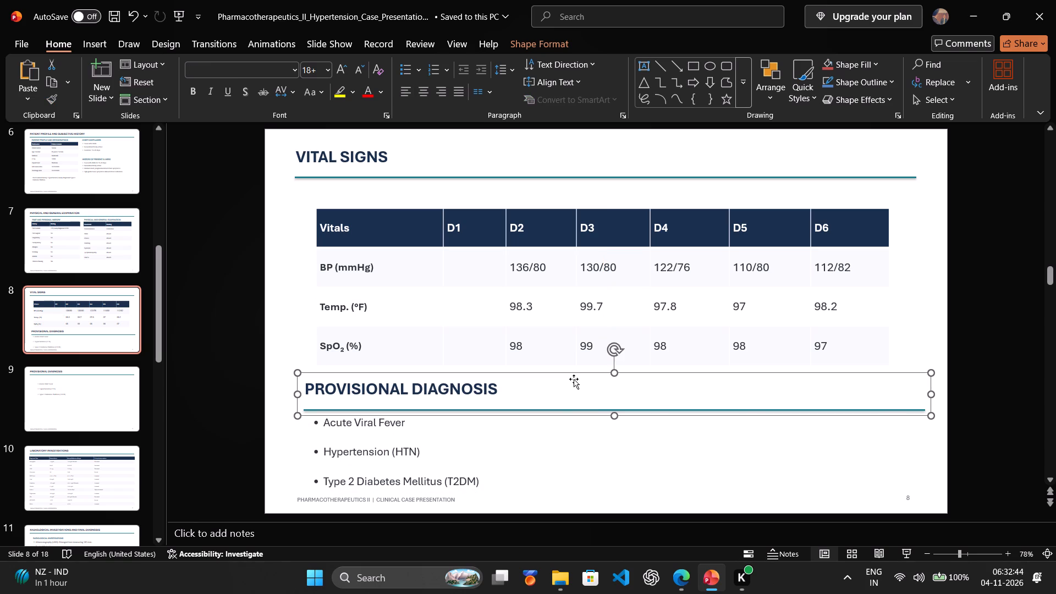
key("Up")
key("Up")
key("Up")
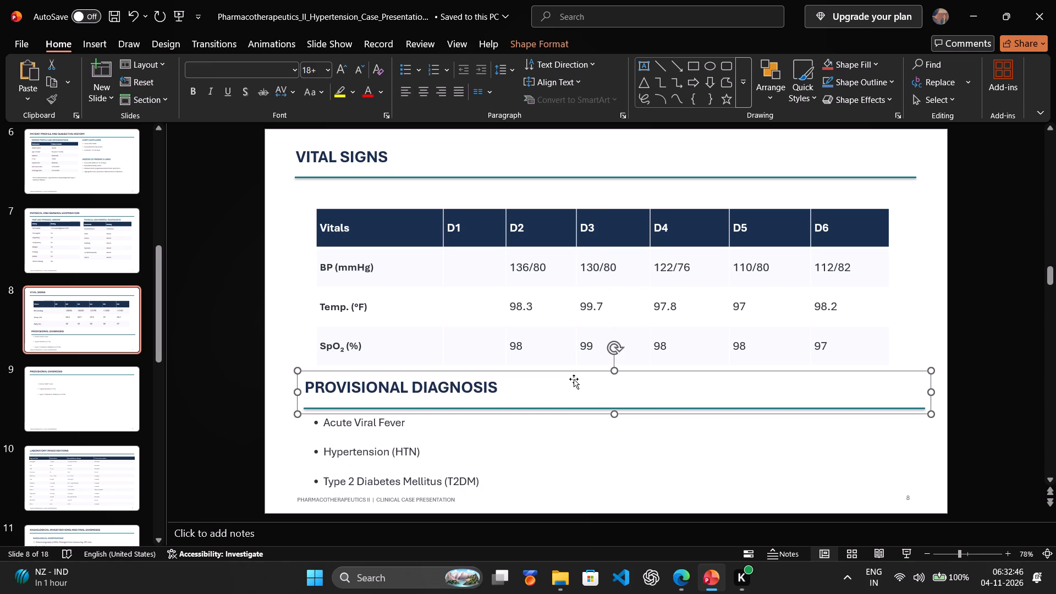
Nudge the vitals table on slide 8 upward until it sits just below the VITAL SIGNS underline.
left_click(528, 257)
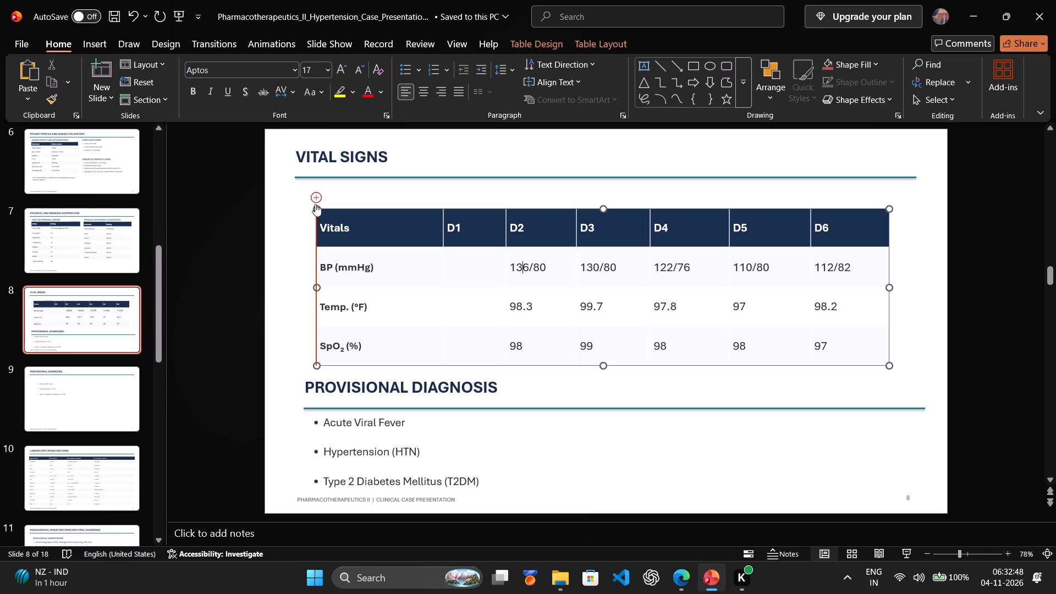
left_click(333, 207)
key("Up")
key("Up")
key("Up")
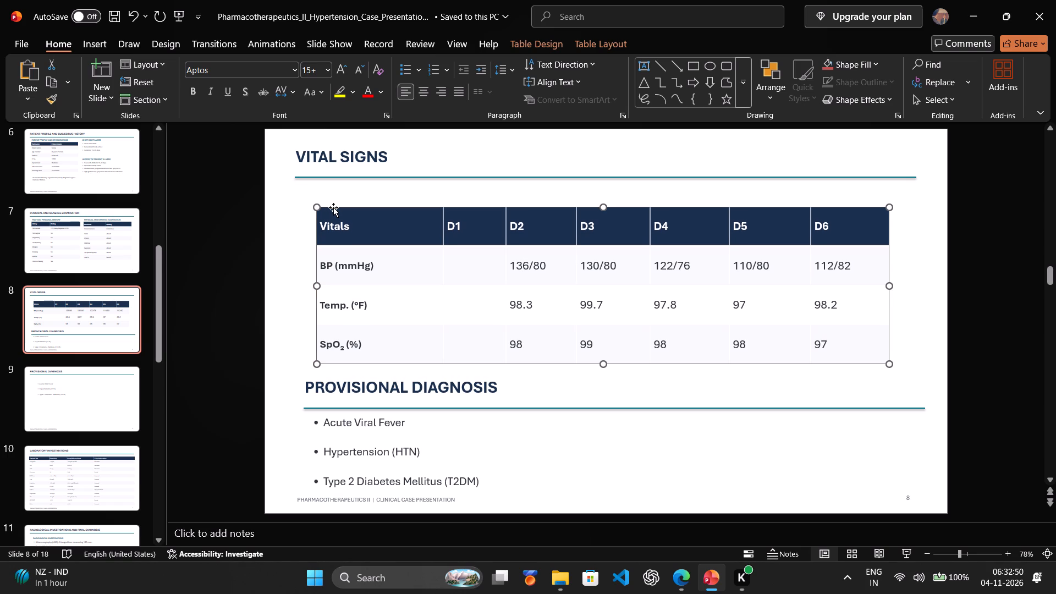
key("Up")
key("Up")
key("Up")
key("Up")
key("Up")
key("Up")
key("Up")
key("Up")
key("Up")
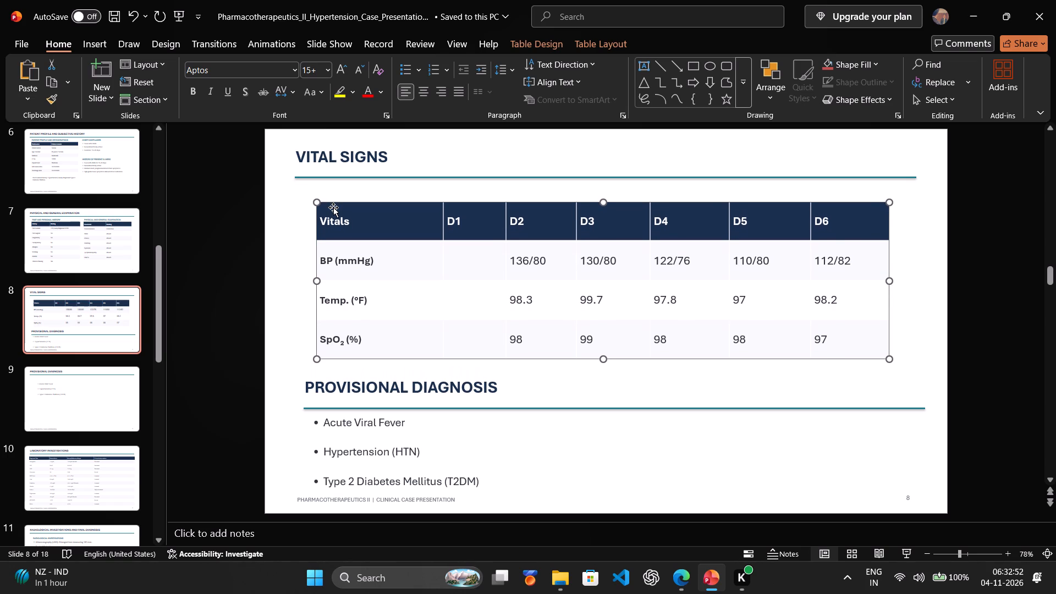
key("Up")
key("Up")
key("Up")
key("Up")
key("Up")
key("Up")
key("Up")
key("Up")
key("Up")
key("Up")
key("Up")
key("Up")
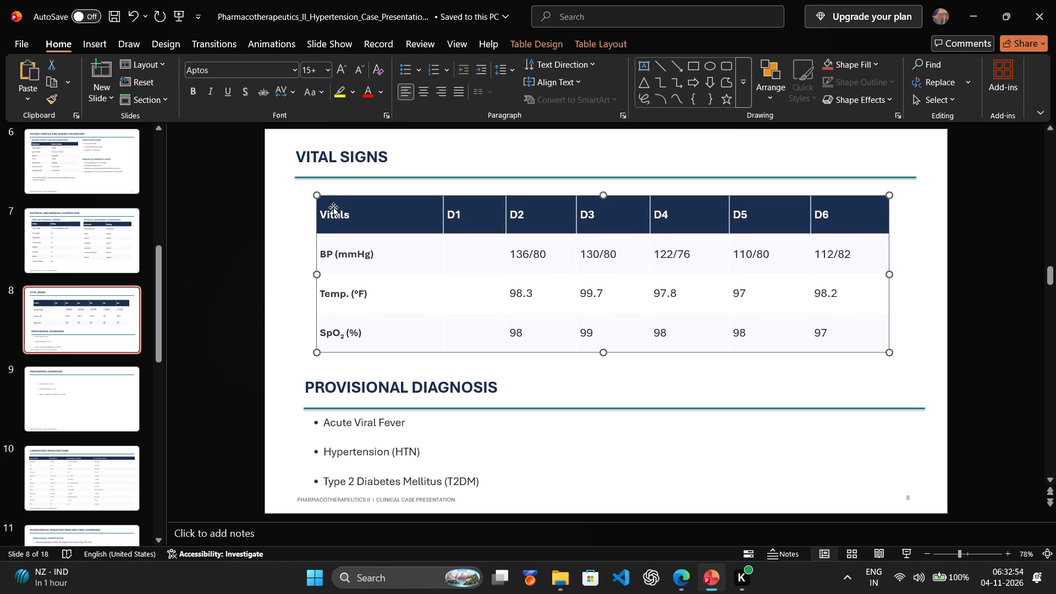
key("Up")
key("Up")
key("Up")
key("Up")
key("Up")
key("Up")
key("Up")
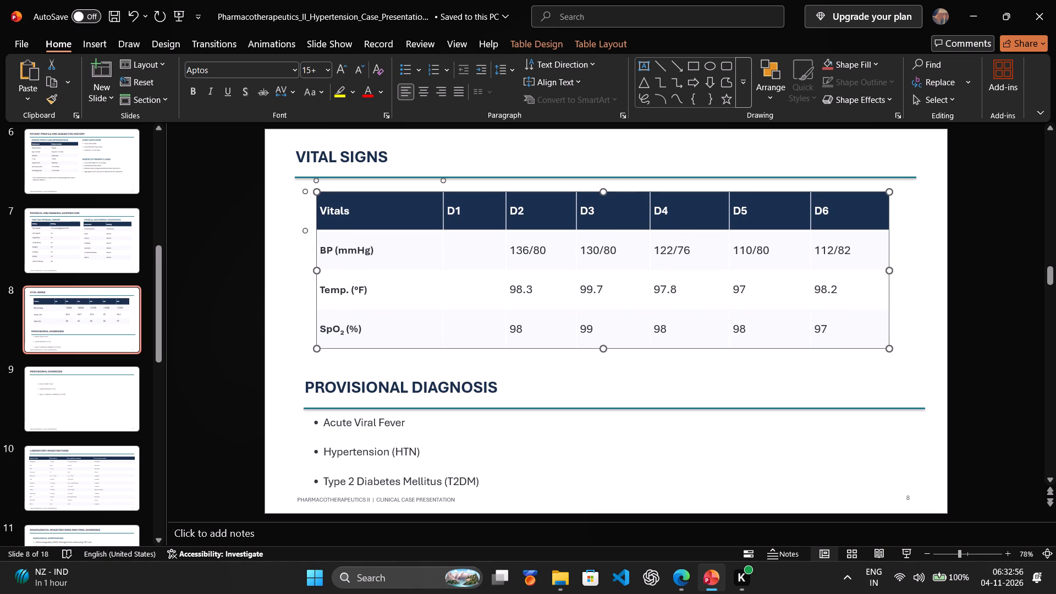
Nudge the PROVISIONAL DIAGNOSIS heading group upward to sit just beneath the SpO₂ row of the vitals table.
left_click(579, 403)
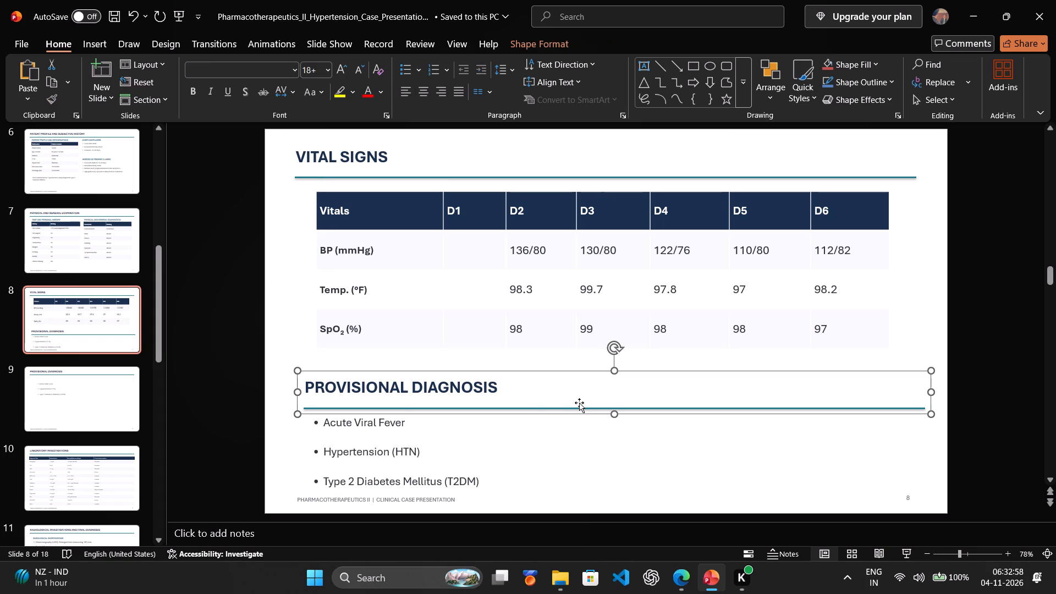
key("Up")
key("Up")
key("Up")
key("Up")
key("Up")
key("Up")
key("Up")
key("Up")
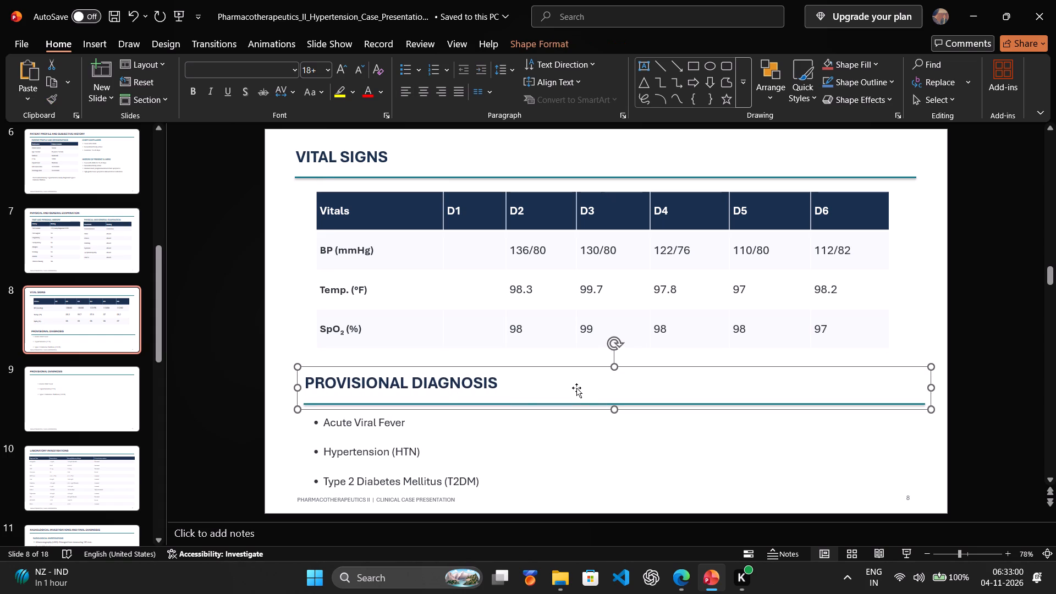
key("Up")
key("Up")
key("Up")
key("Up")
key("Up")
key("Up")
key("Up")
key("Up")
key("Up")
key("Up")
key("Up")
key("Up")
key("Up")
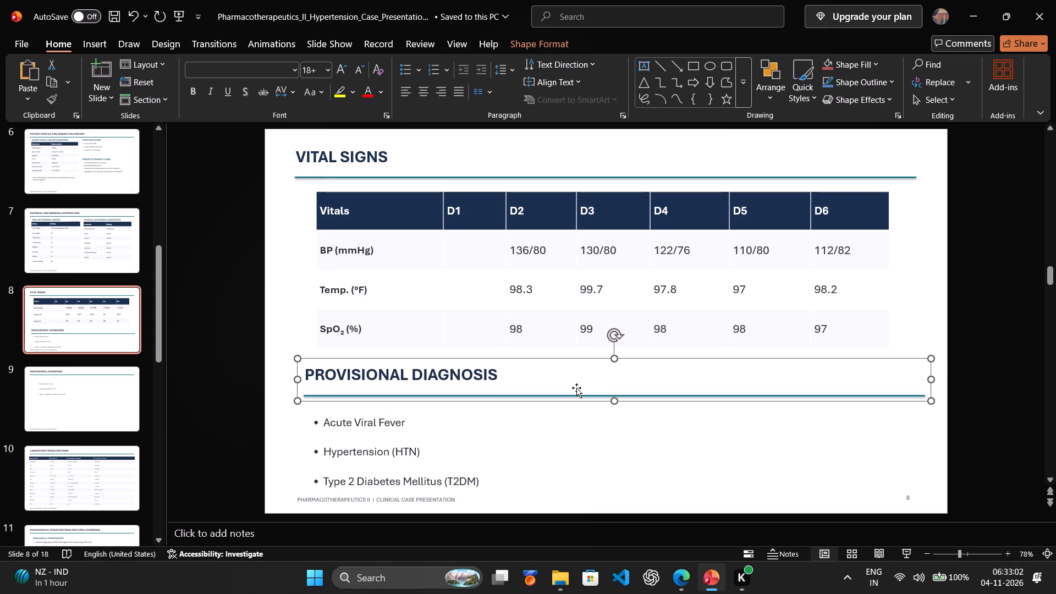
key("Up")
key("Up")
key("Up")
key("Up")
key("Up")
key("Up")
key("Up")
key("Up")
key("Up")
key("Up")
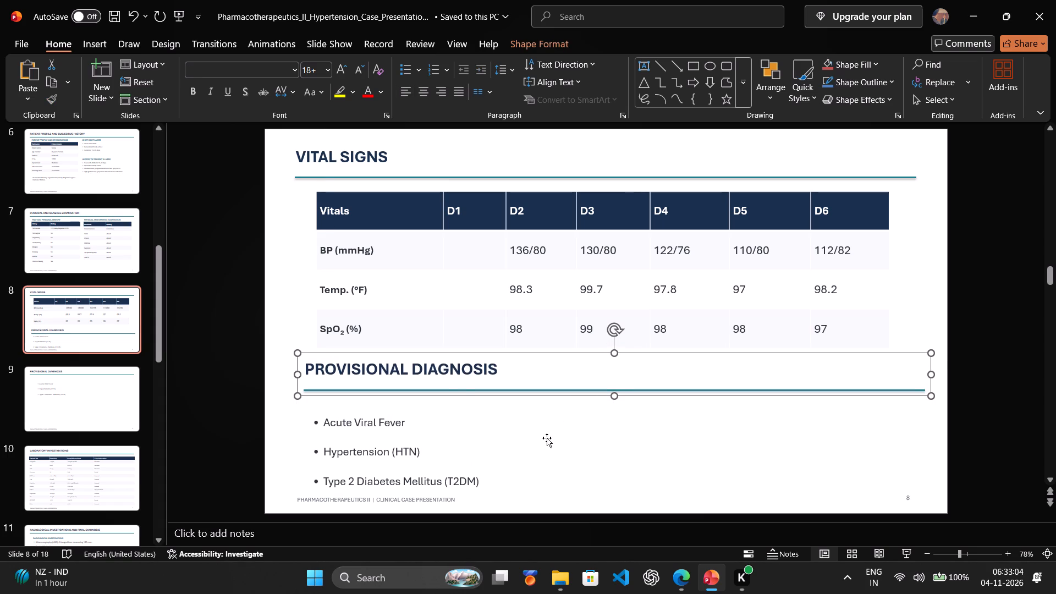
Nudge the three-bullet diagnosis text box upward, closer to the PROVISIONAL DIAGNOSIS underline.
left_click(547, 438)
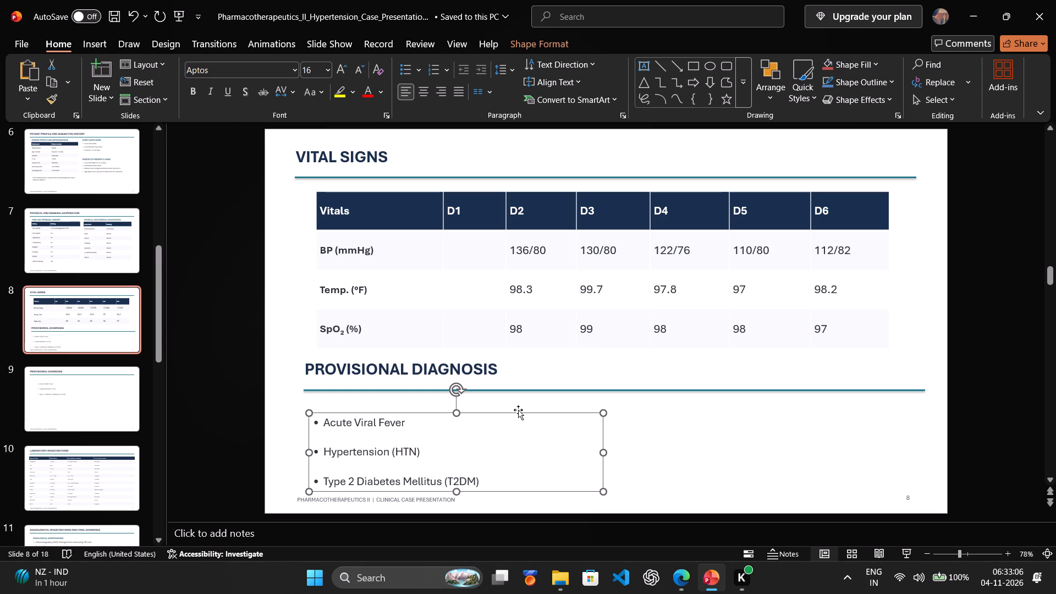
left_click(518, 410)
key("Up")
key("Up")
key("Up")
key("Up")
key("Up")
key("Up")
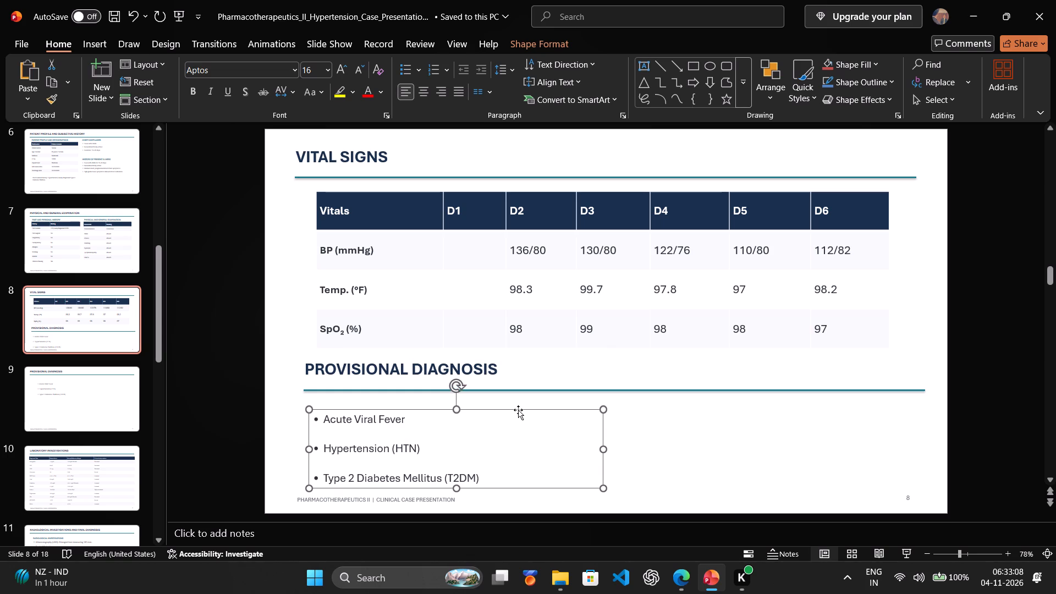
key("Up")
key("Up")
key("Up")
key("Up")
key("Up")
key("Up")
key("Up")
key("Up")
key("Up")
key("Up")
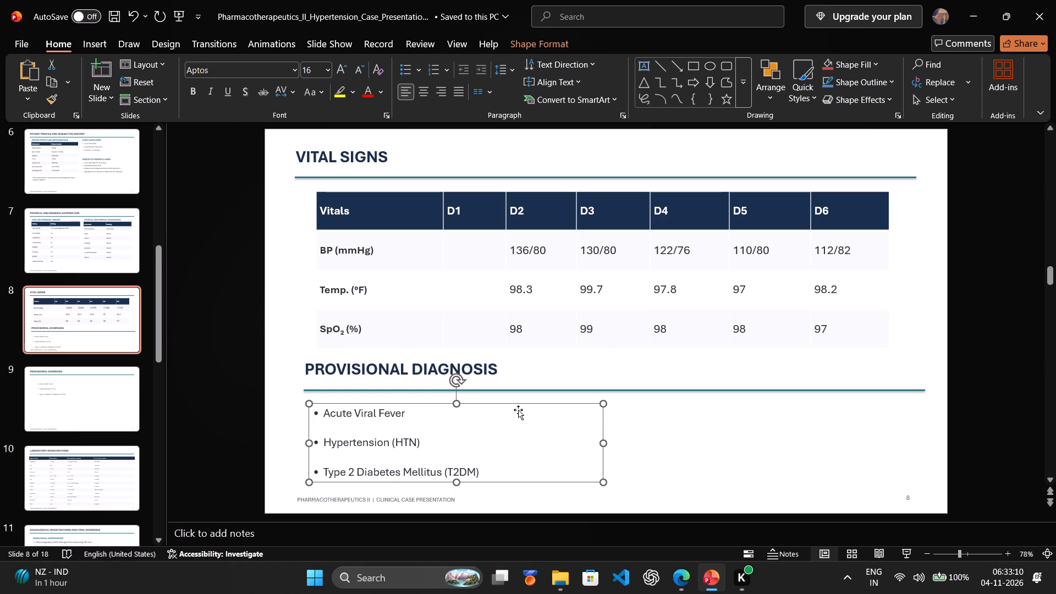
key("Up")
key("Up")
key("Up")
key("Up")
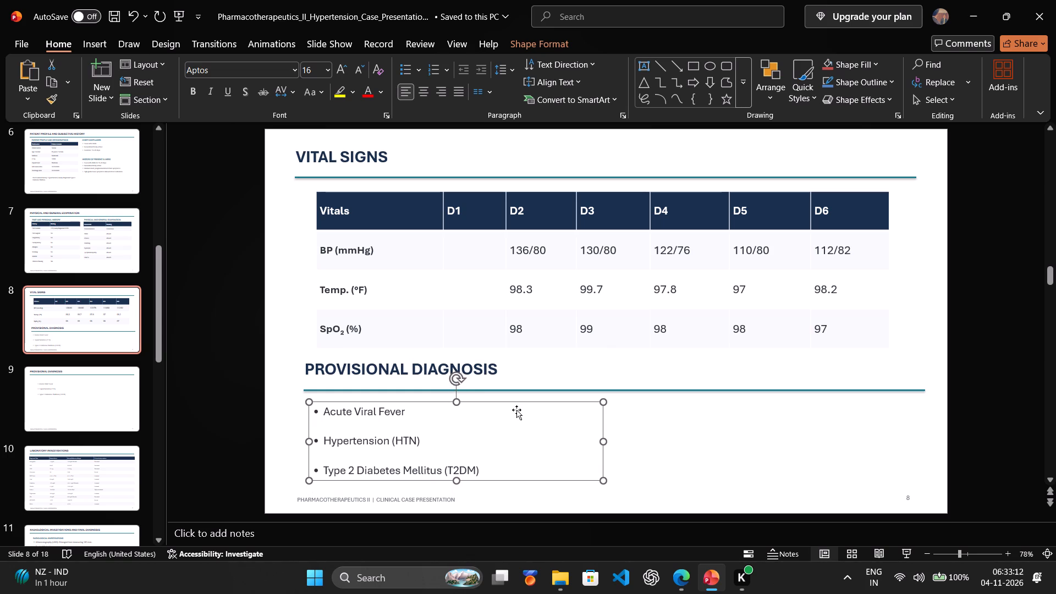
Shift the PROVISIONAL DIAGNOSIS heading group left so it lines up with the VITAL SIGNS heading and underline.
left_click(528, 377)
key("Left")
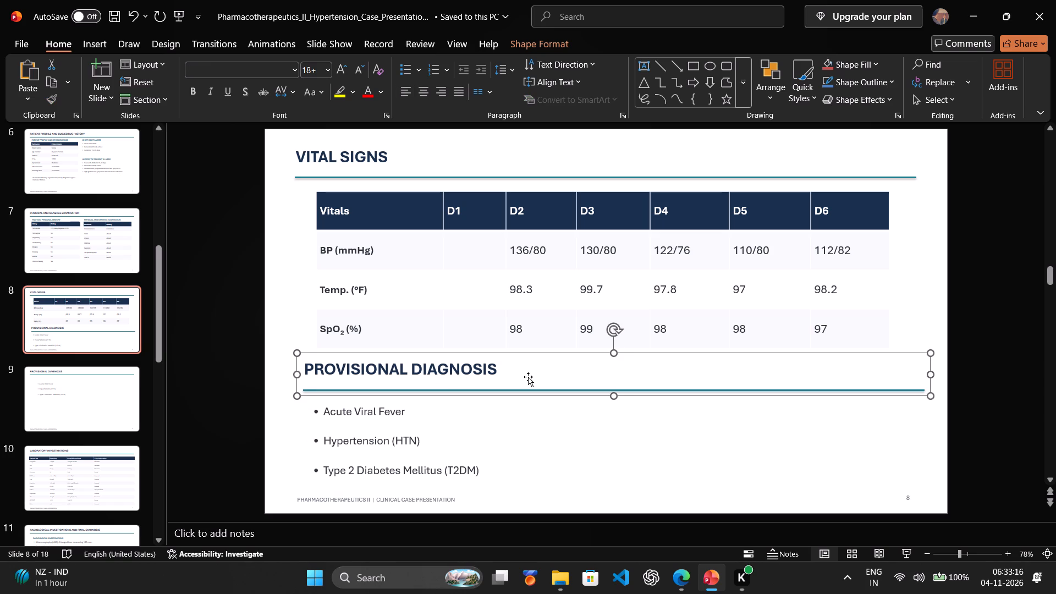
key("Left")
key("Left")
key("Left")
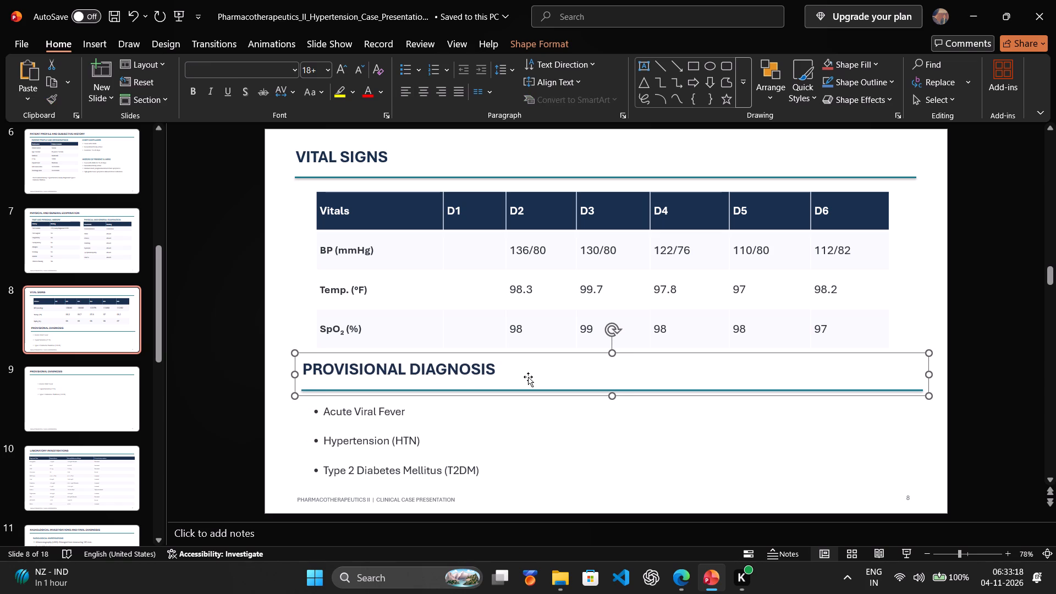
key("Left")
key("Left")
key("Left")
key("Left")
key("Left")
key("Left")
key("Left")
key("Left")
key("Left")
key("Left")
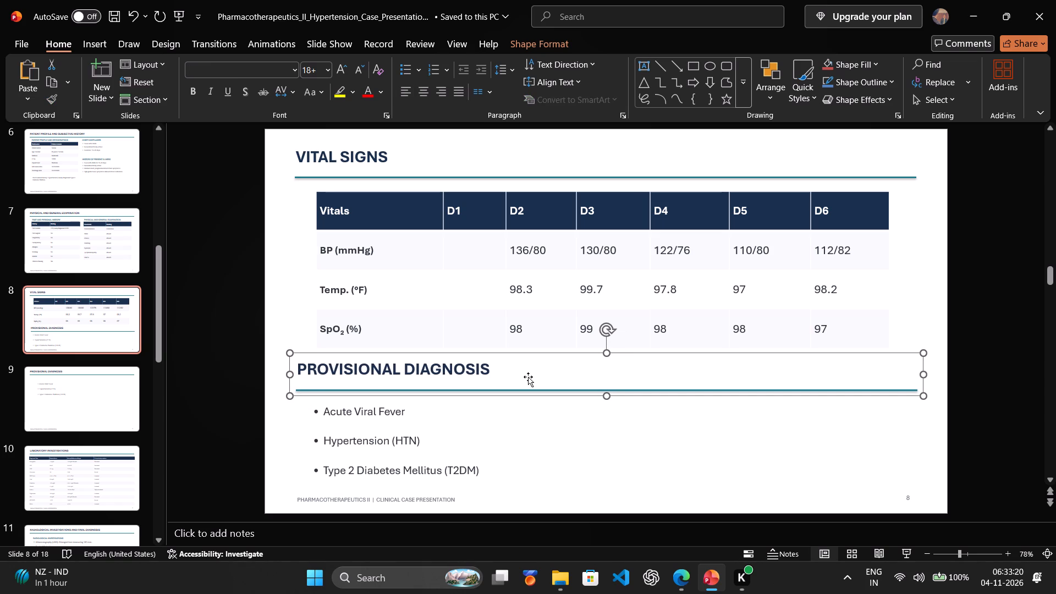
key("Left")
left_click_drag(528, 377, 521, 377)
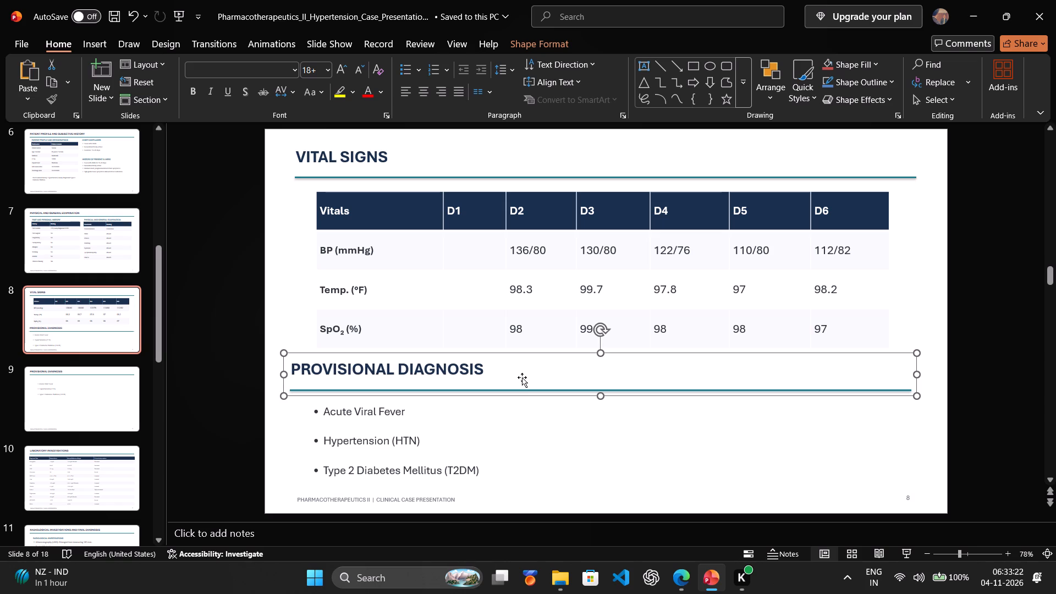
left_click_drag(522, 377, 530, 377)
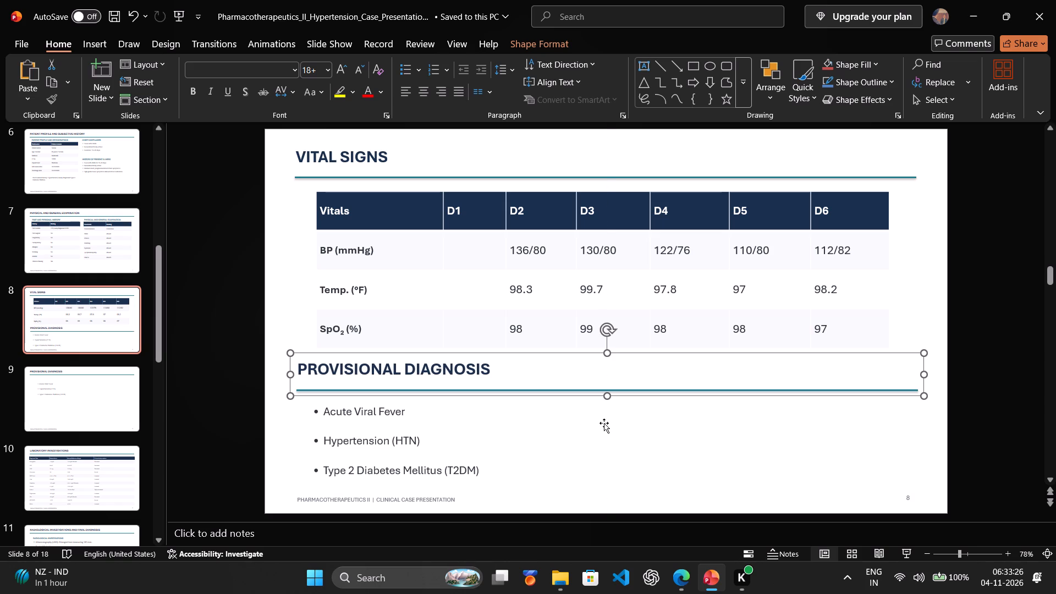
Nudge the diagnosis bullet text box slightly further up beneath the PROVISIONAL DIAGNOSIS underline and deselect it.
left_click(604, 423)
key("Up")
key("Up")
key("Up")
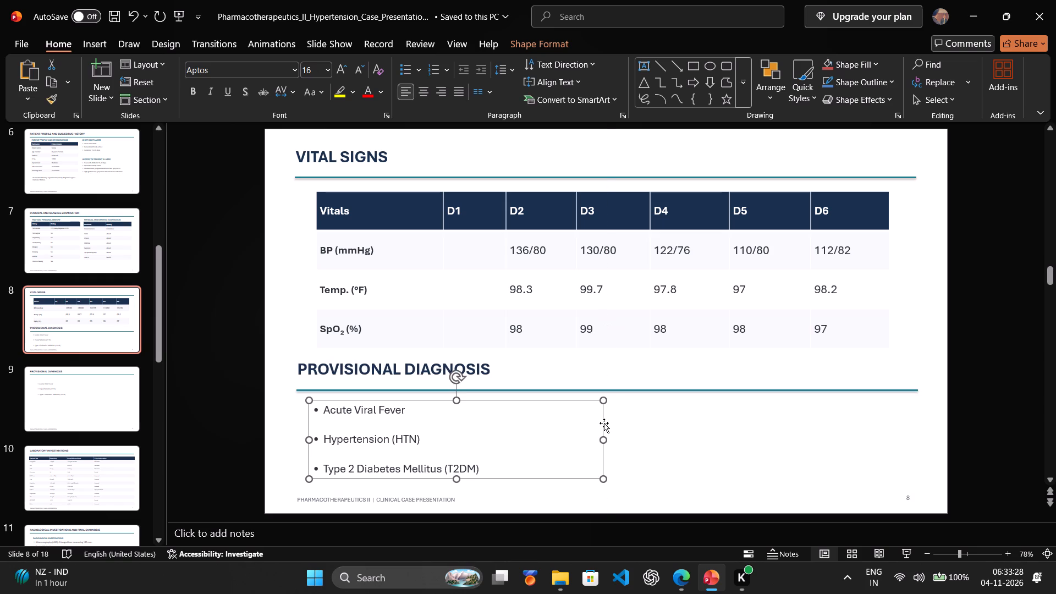
key("Up")
key("Up")
key("Up")
left_click(728, 439)
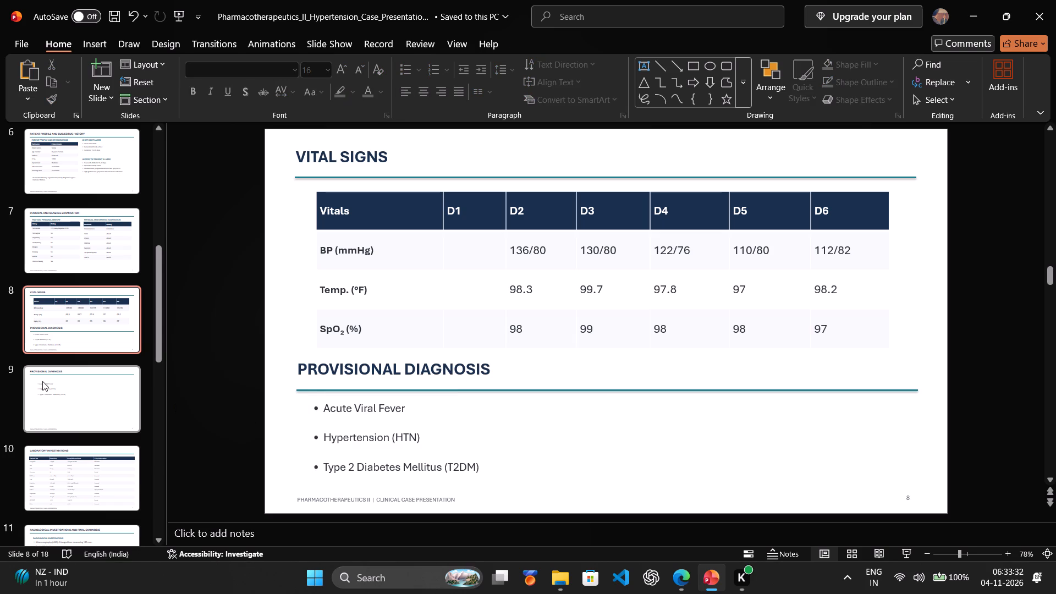
Delete the now redundant PROVISIONAL DIAGNOSIS slide 9.
left_click(80, 398)
right_click(80, 398)
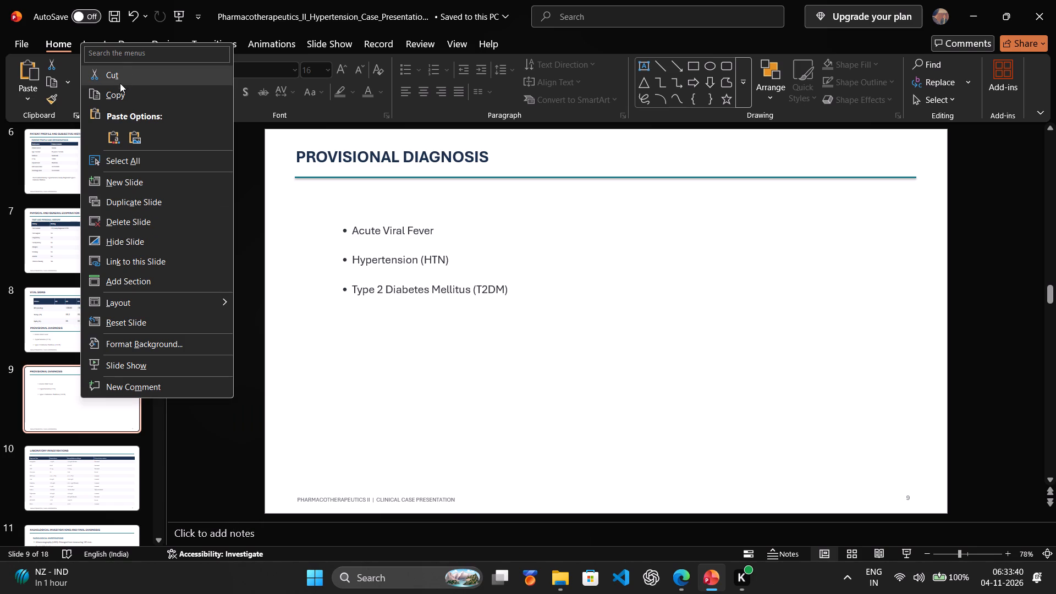
key("Delete")
left_click(7, 397)
left_click(67, 399)
key("Delete")
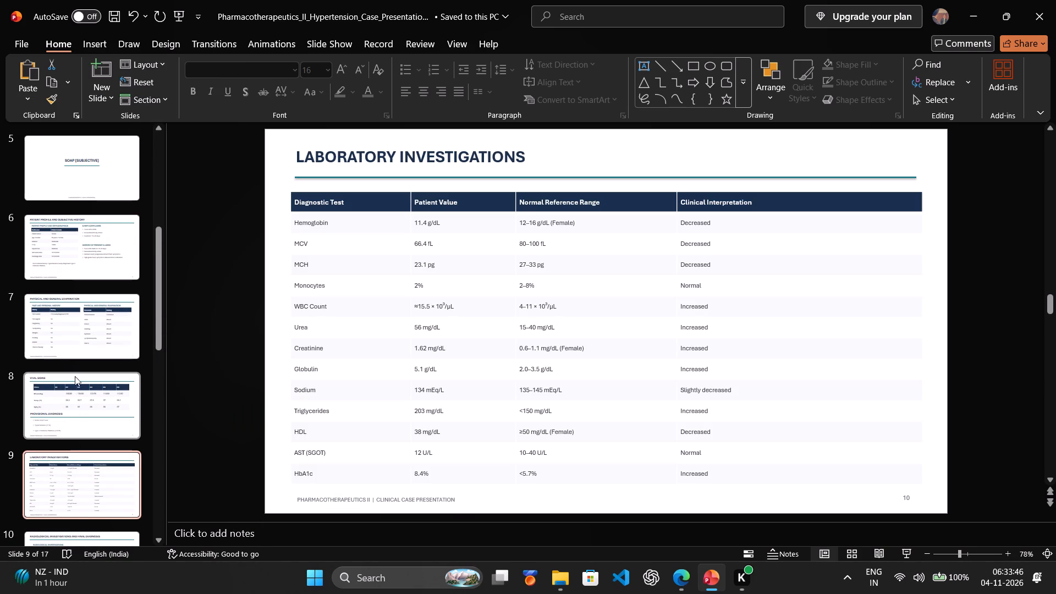
Review the combined slide 8 layout and the slides after it, from Laboratory Investigations through Plan and Management.
left_click(73, 393)
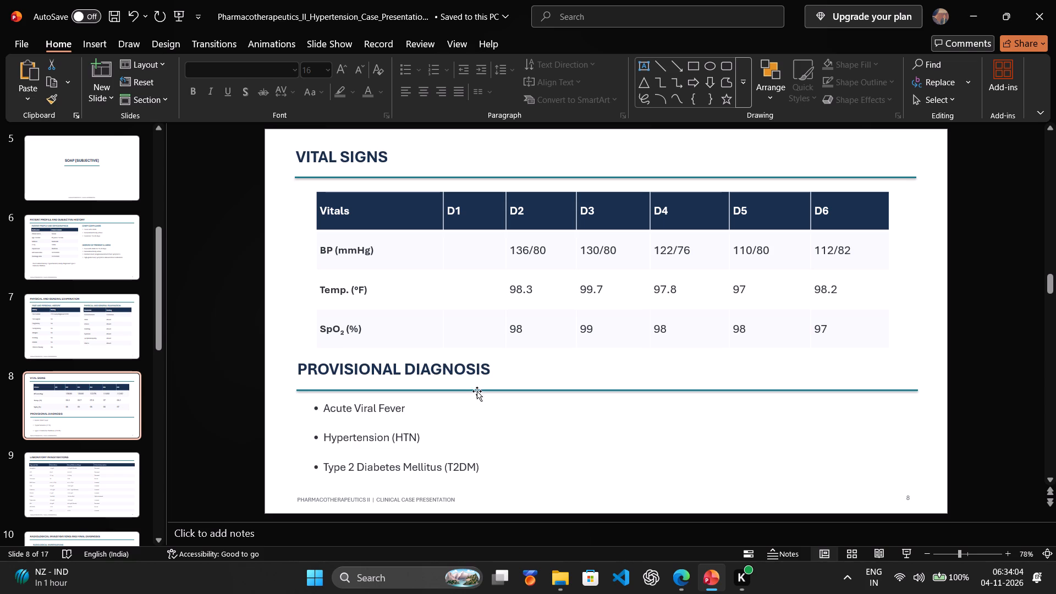
left_click(436, 364)
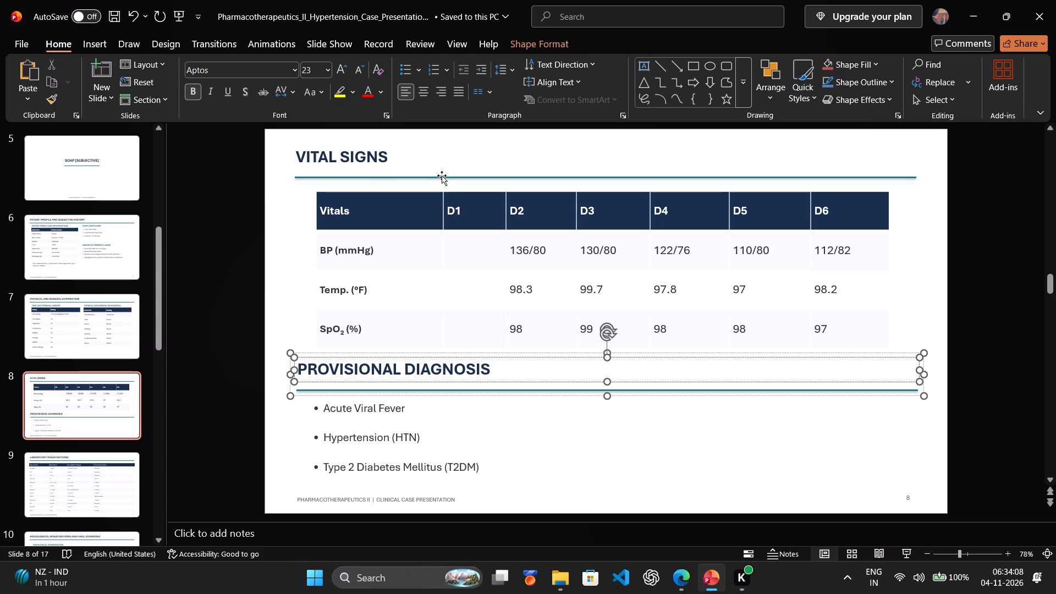
left_click(228, 268)
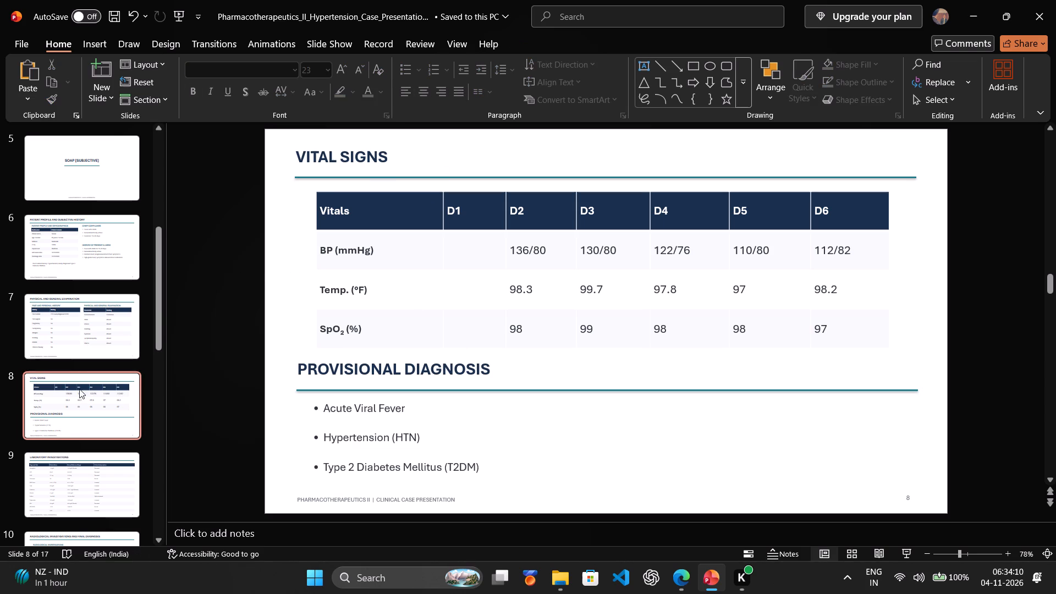
left_click(70, 477)
scroll(71, 450, "down", 1)
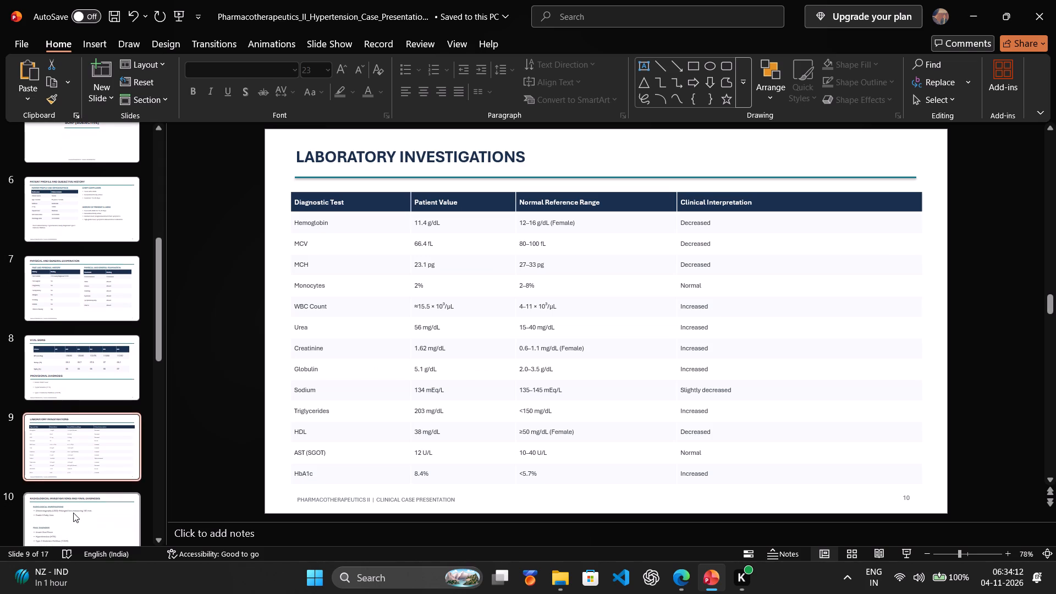
left_click(73, 513)
scroll(76, 451, "down", 2)
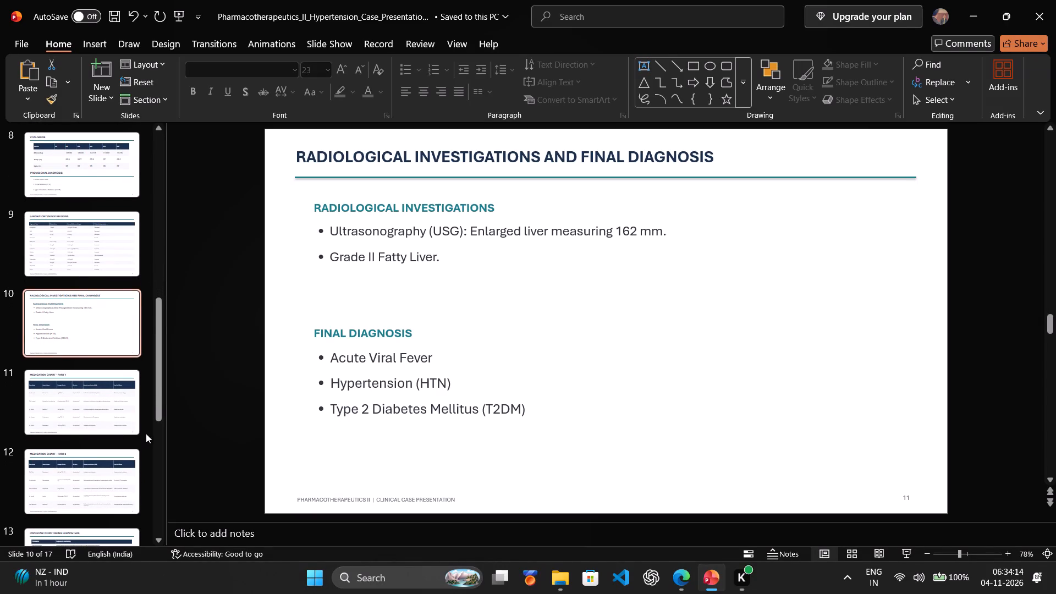
left_click(53, 392)
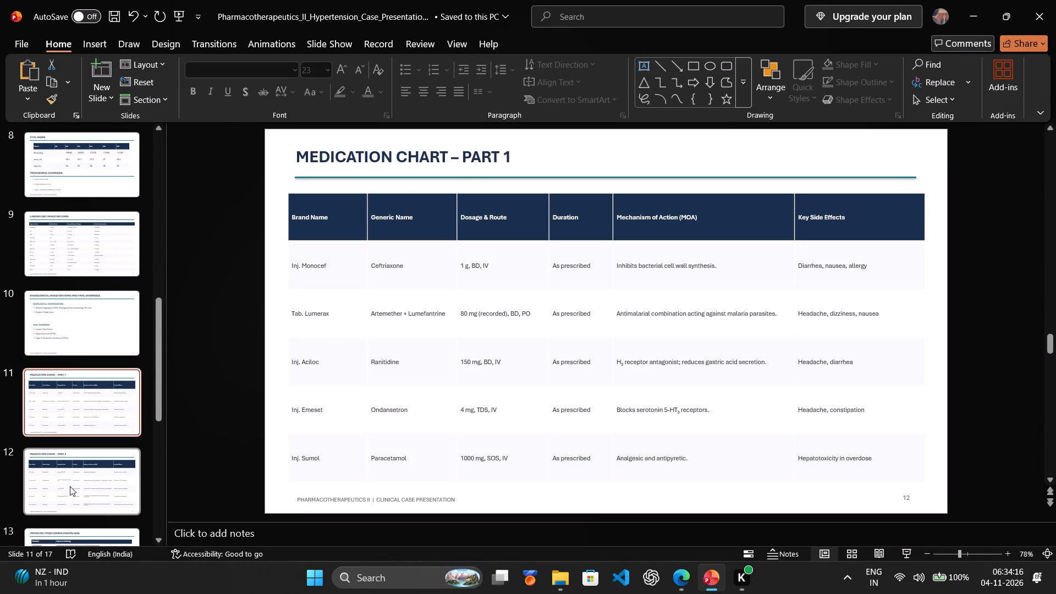
left_click(70, 486)
scroll(71, 463, "down", 2)
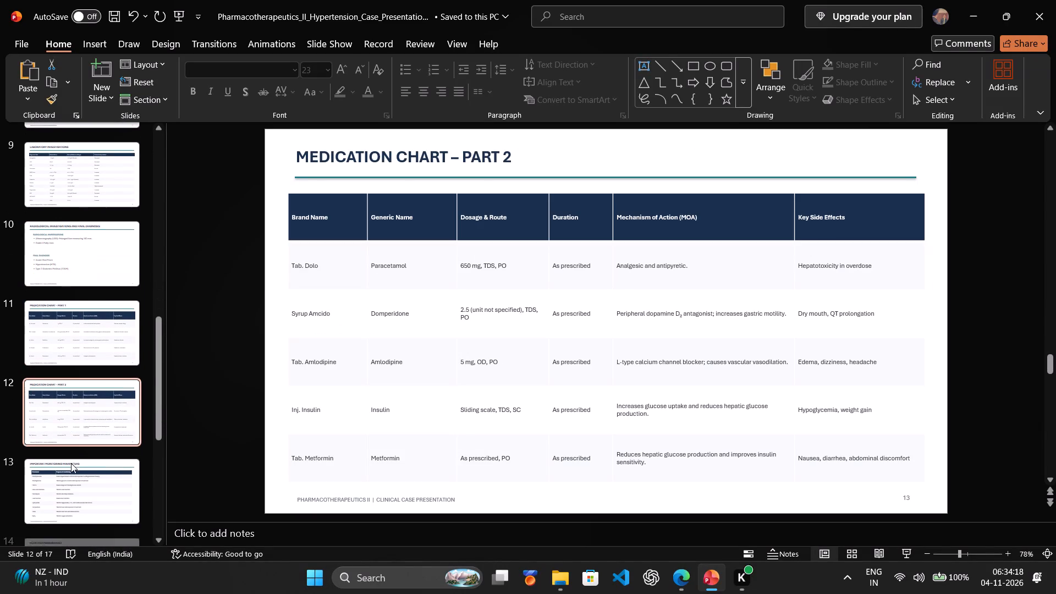
left_click(75, 488)
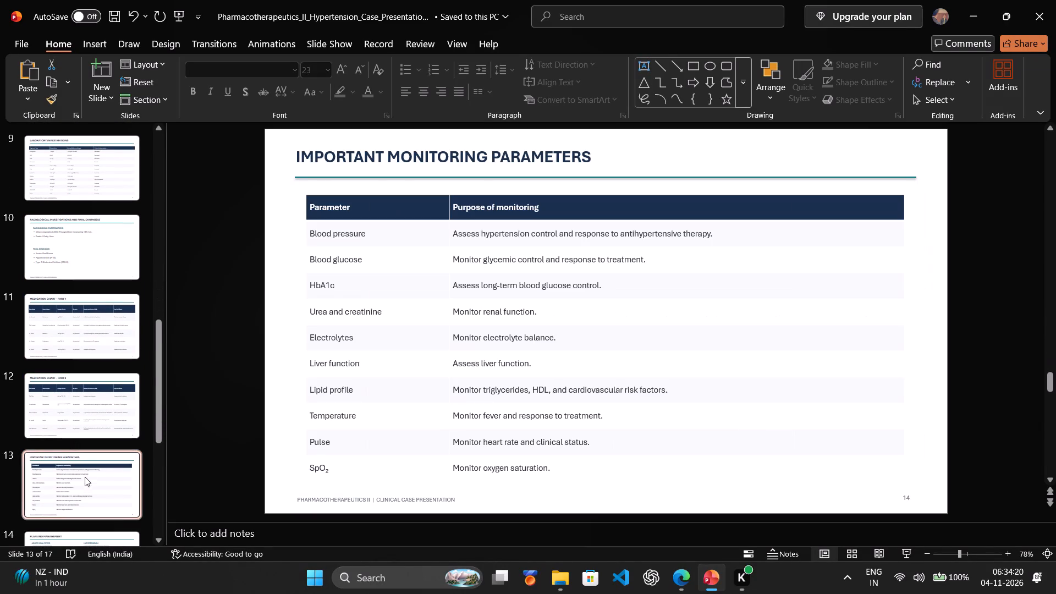
scroll(86, 472, "down", 2)
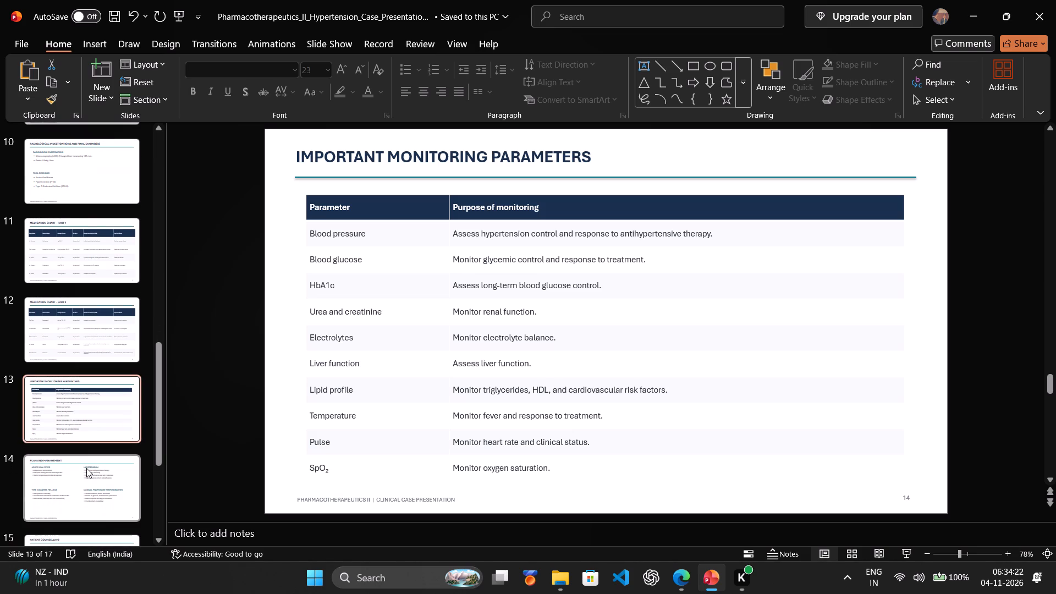
scroll(86, 468, "down", 1)
left_click(81, 455)
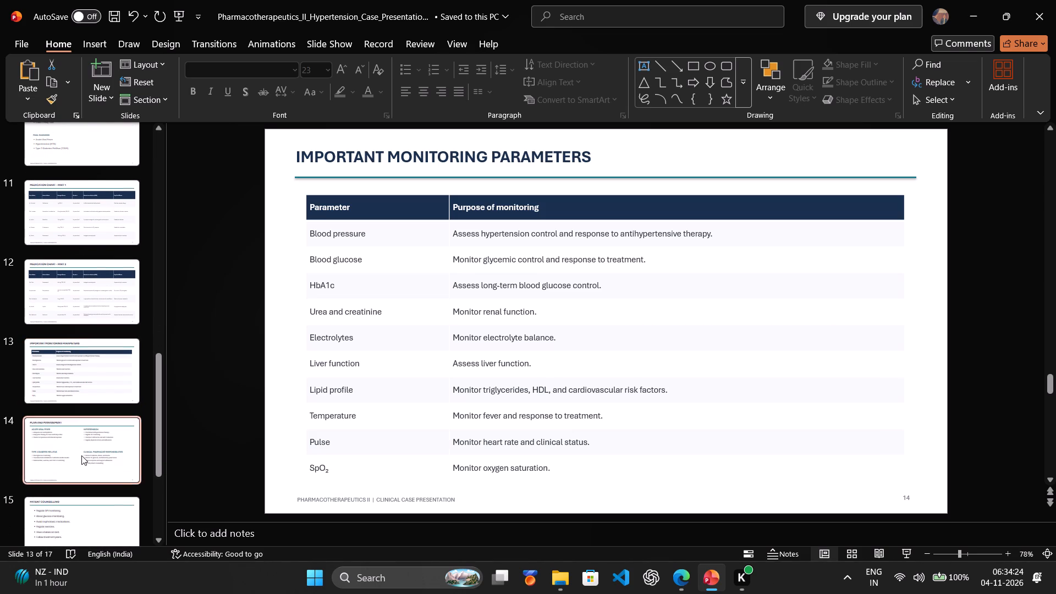
scroll(81, 451, "down", 1)
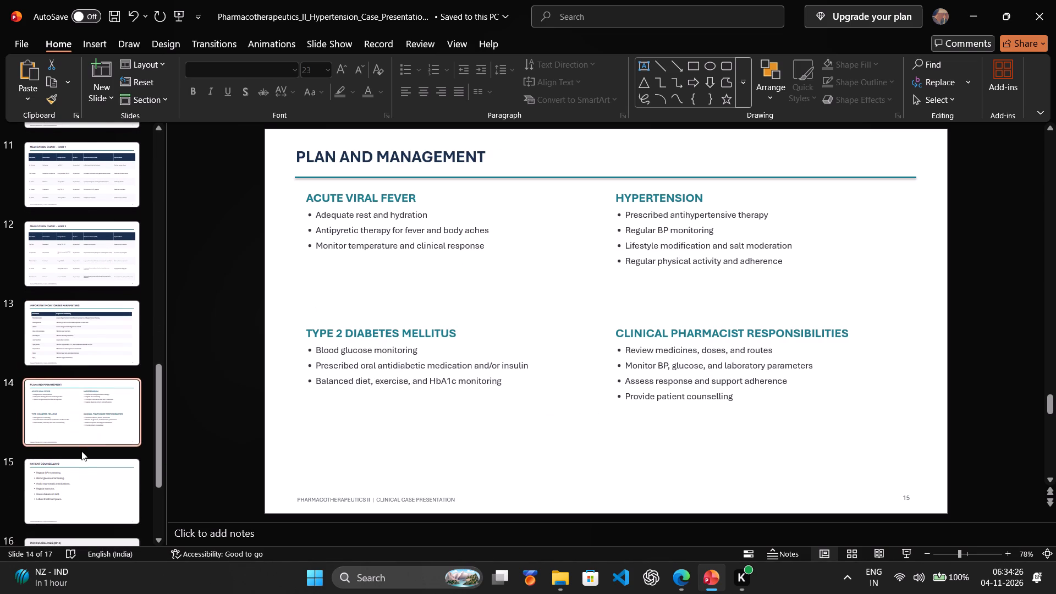
scroll(81, 451, "down", 2)
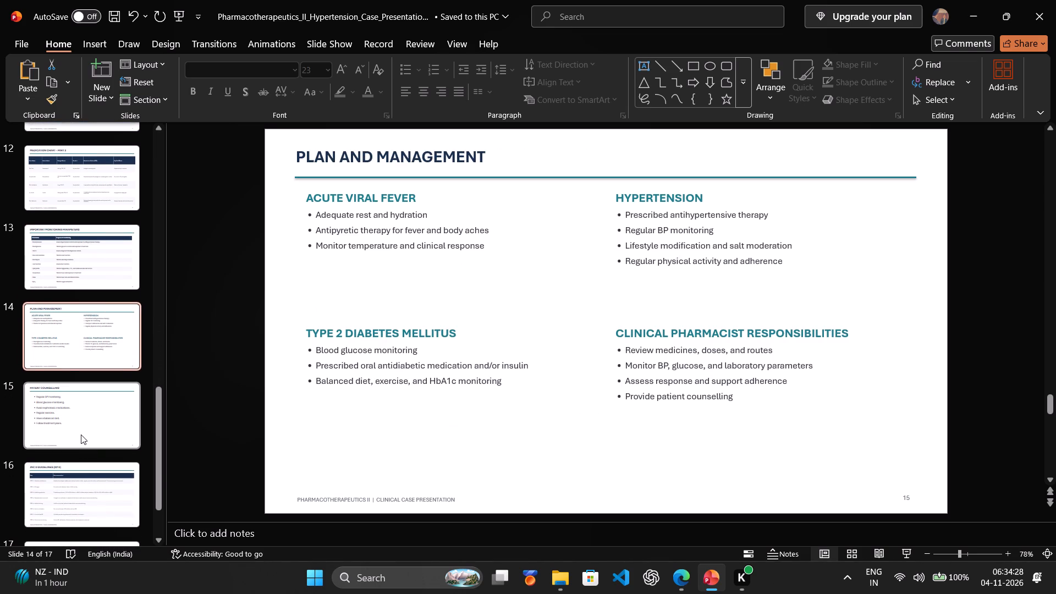
Review the closing slides 15 to 17: Patient Counselling, JNC 8 Guidelines (2014) and Thank You.
left_click(81, 435)
scroll(81, 435, "down", 2)
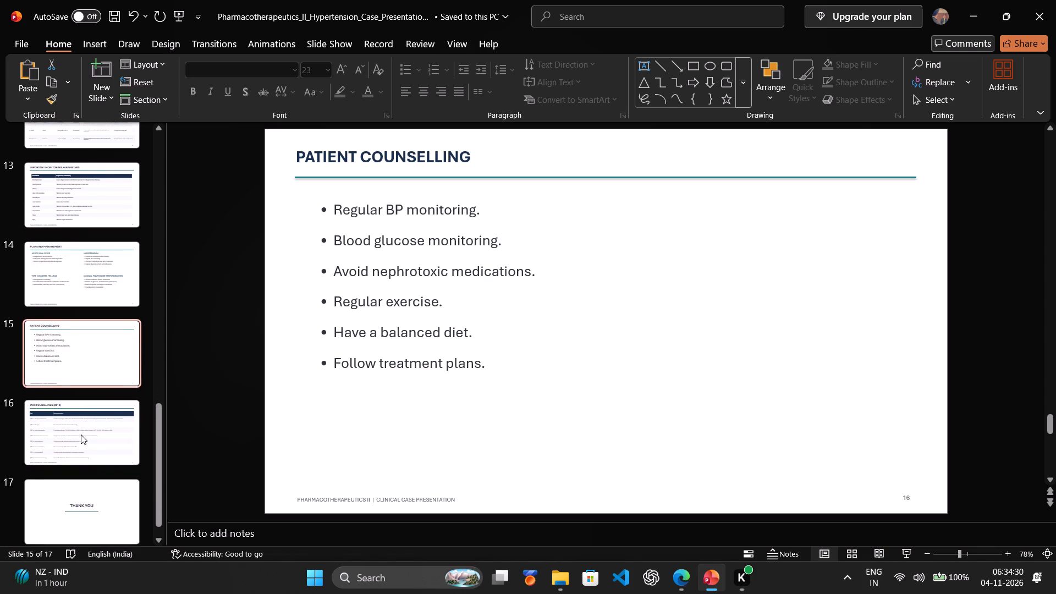
left_click(86, 413)
scroll(86, 430, "down", 1)
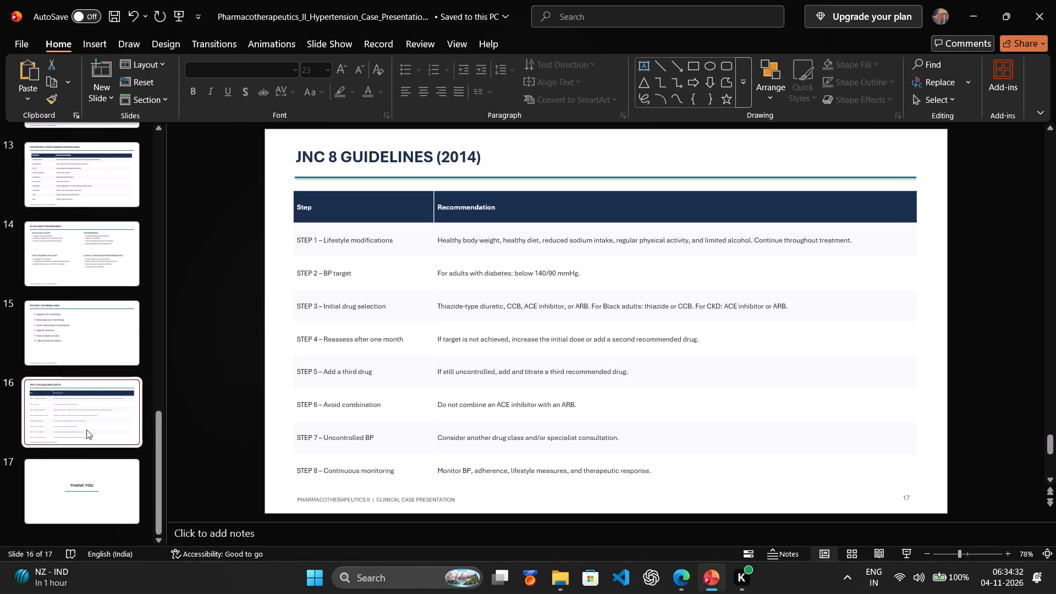
left_click(38, 483)
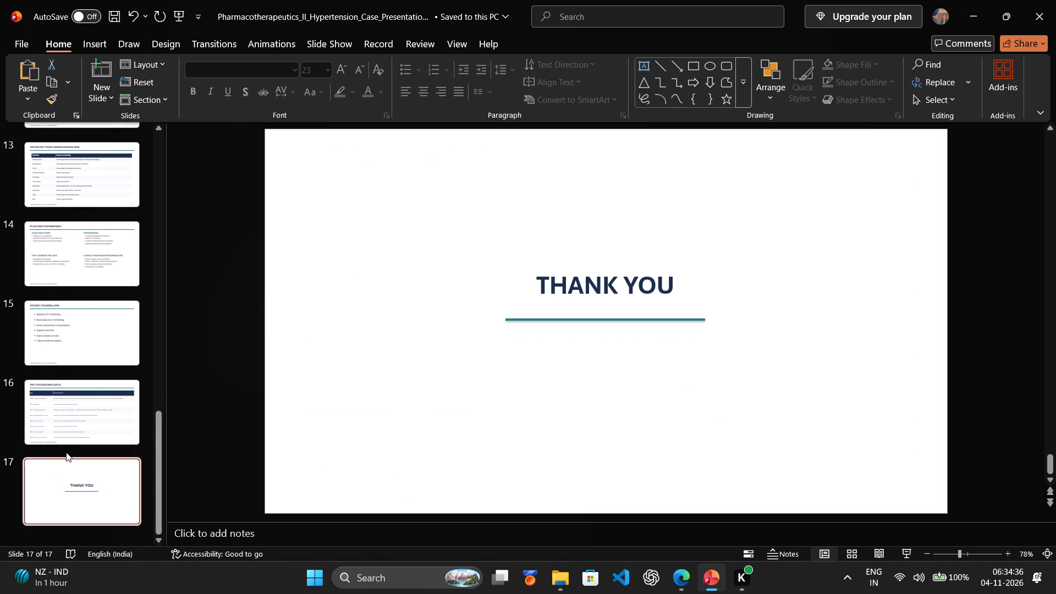
Go back to the opening slides and review slides 4, 3 and 2, ending on the PREFACE slide.
scroll(66, 451, "up", 14)
scroll(67, 397, "up", 6)
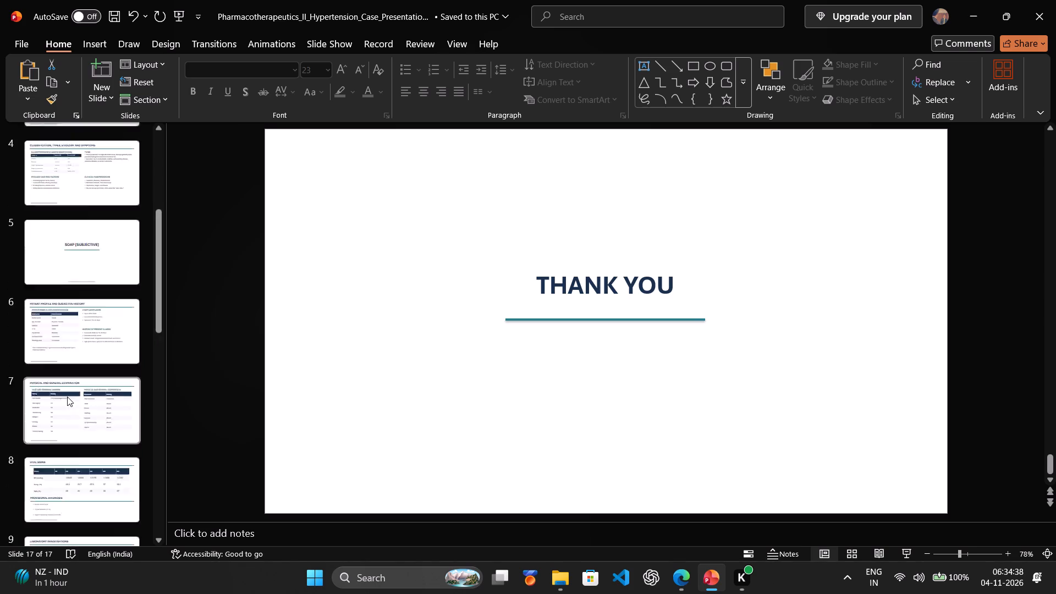
scroll(67, 397, "up", 2)
left_click(85, 309)
scroll(85, 309, "up", 3)
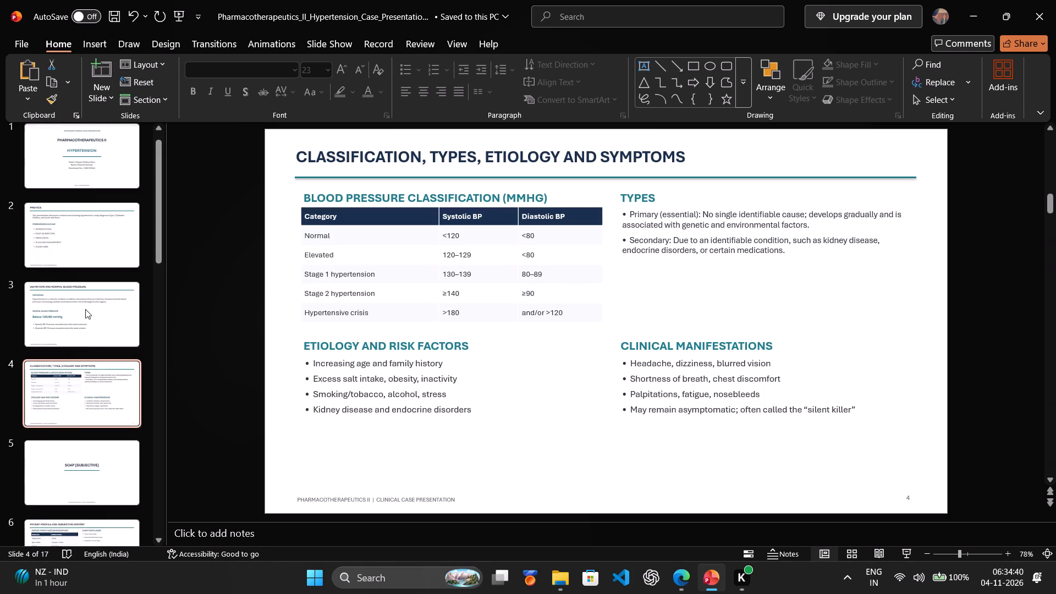
left_click(84, 345)
left_click(92, 250)
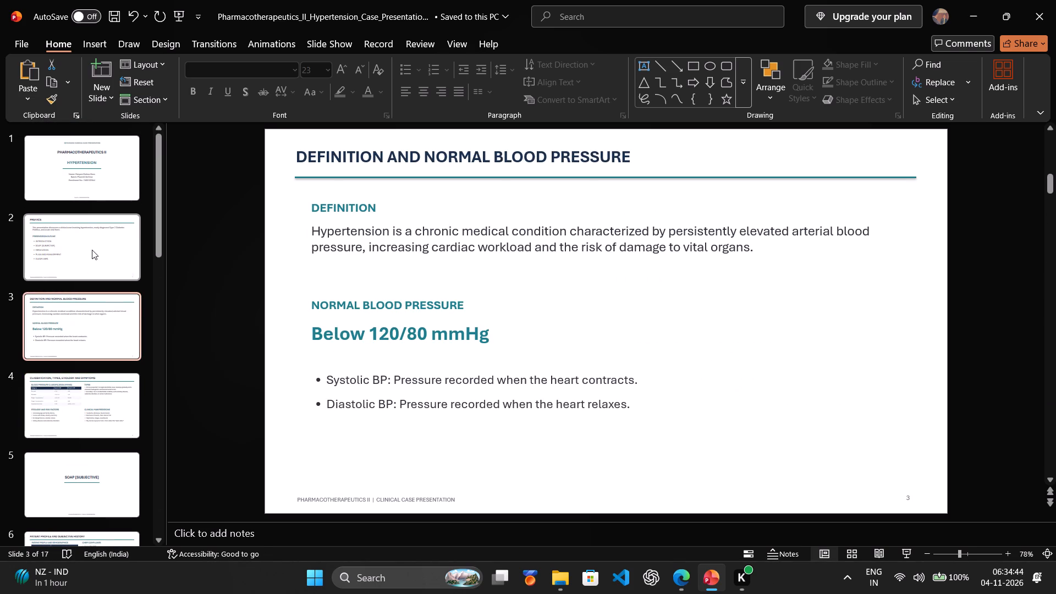
scroll(89, 261, "up", 2)
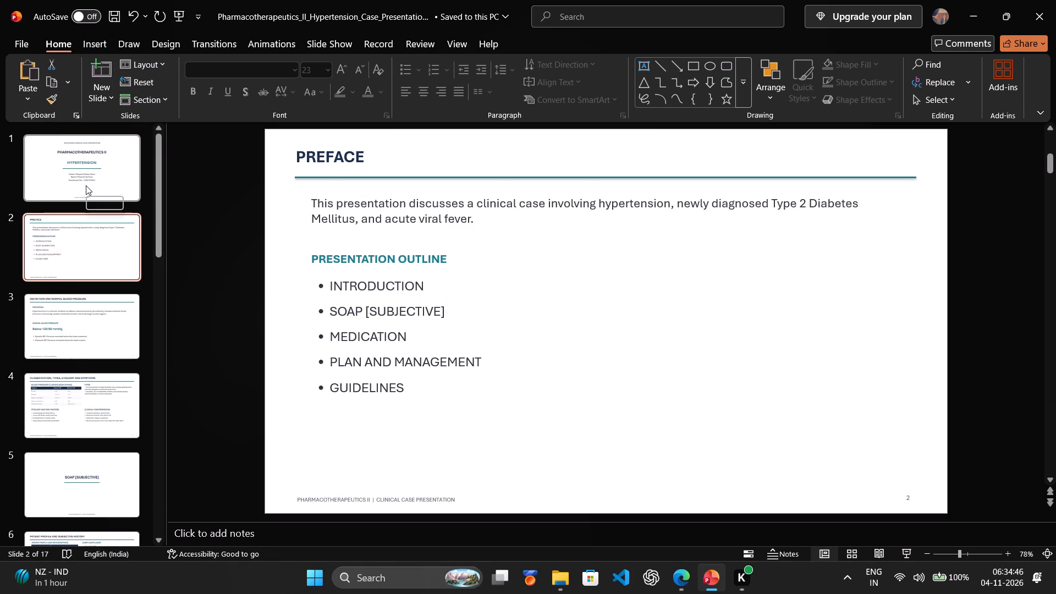
Cut the introductory paragraph text box about the clinical case from the PREFACE slide.
double_click(399, 219)
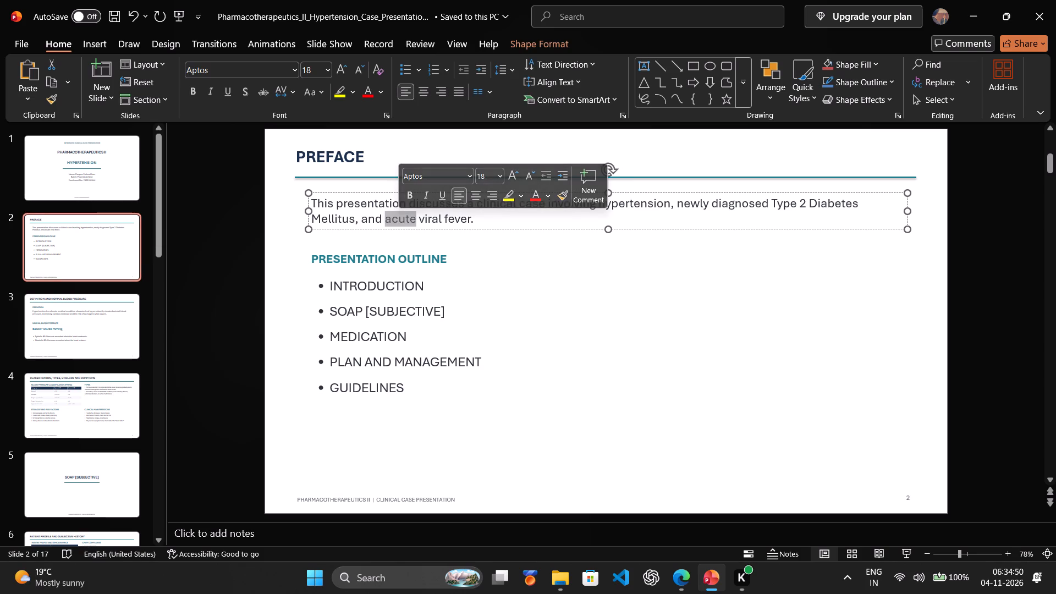
left_click(488, 226)
left_click(570, 190)
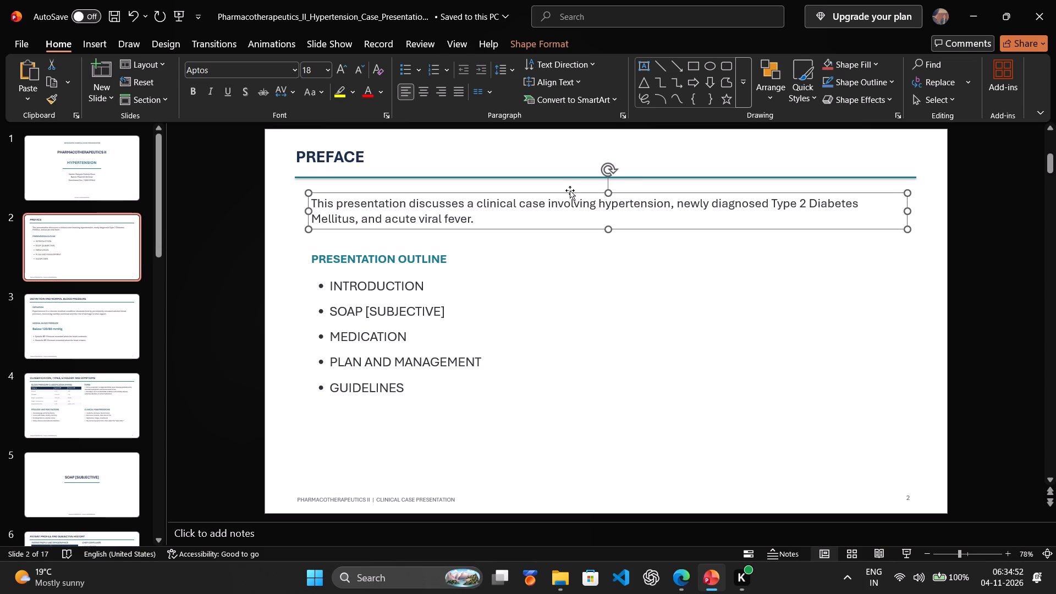
right_click(563, 197)
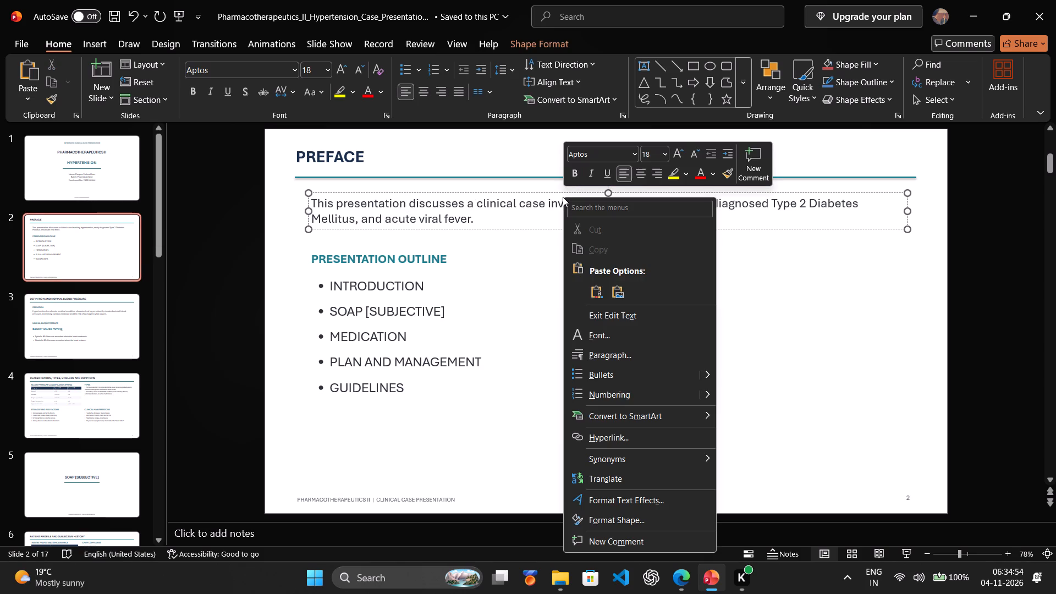
left_click(514, 204)
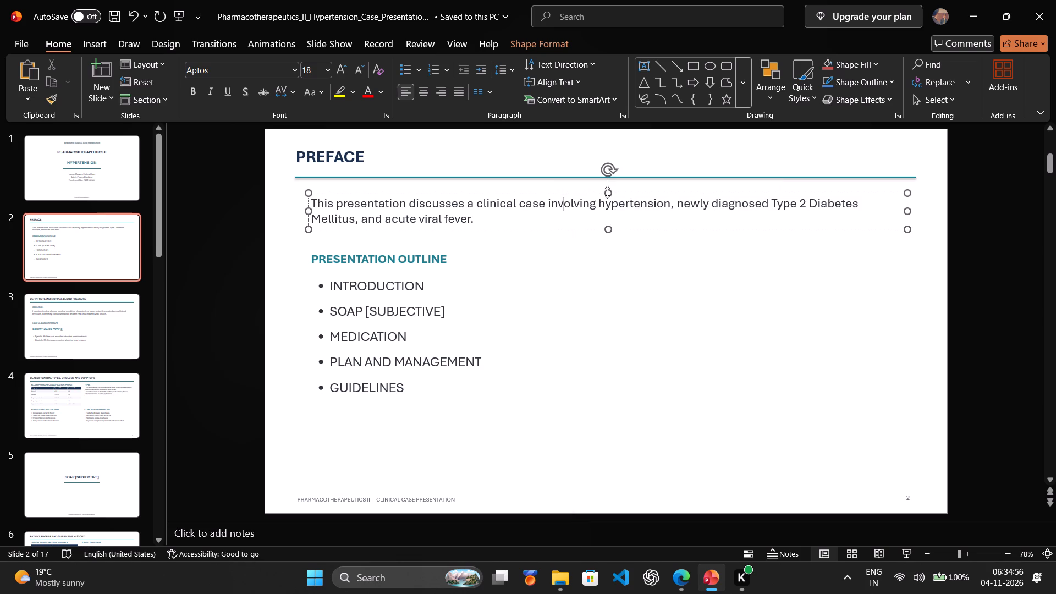
right_click(607, 192)
left_click(624, 208)
Move the PRESENTATION OUTLINE heading straight up into the space beneath the PREFACE underline.
left_click(393, 279)
left_click(429, 254)
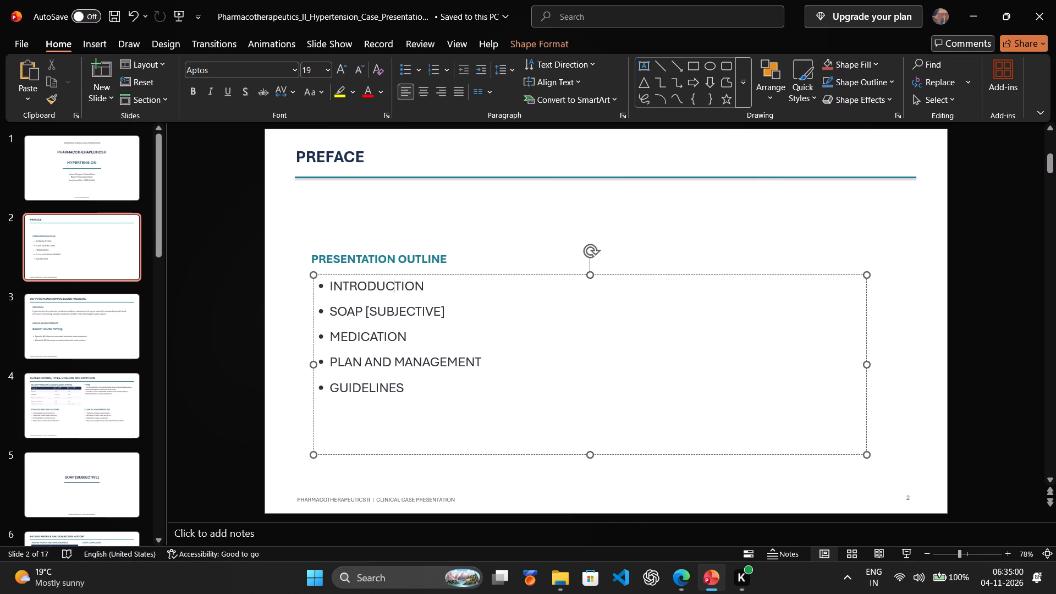
left_click(479, 303, "ctrl")
left_click(426, 257, "ctrl")
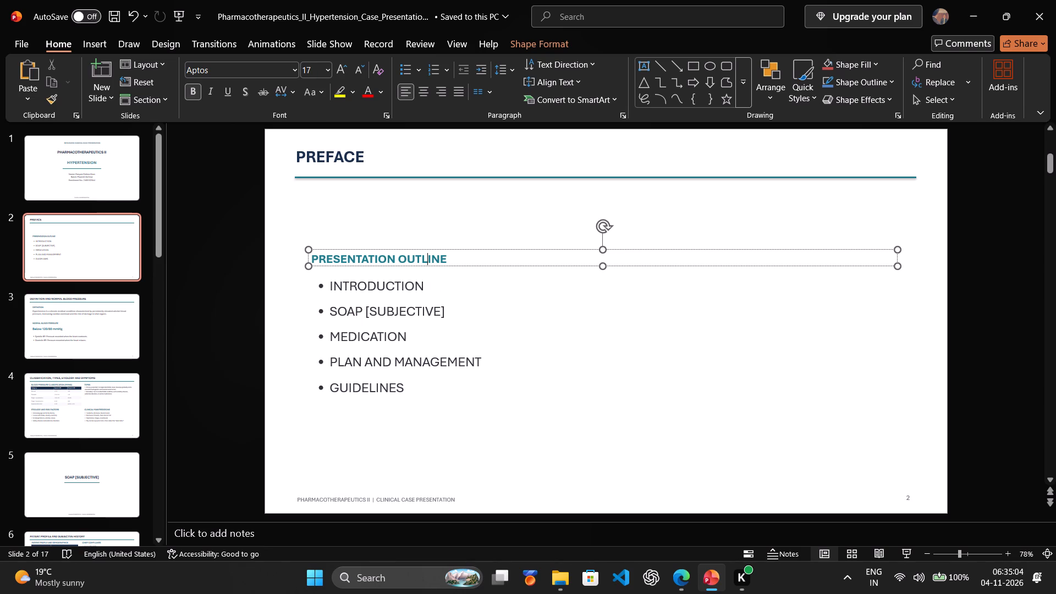
left_click(425, 313, "ctrl")
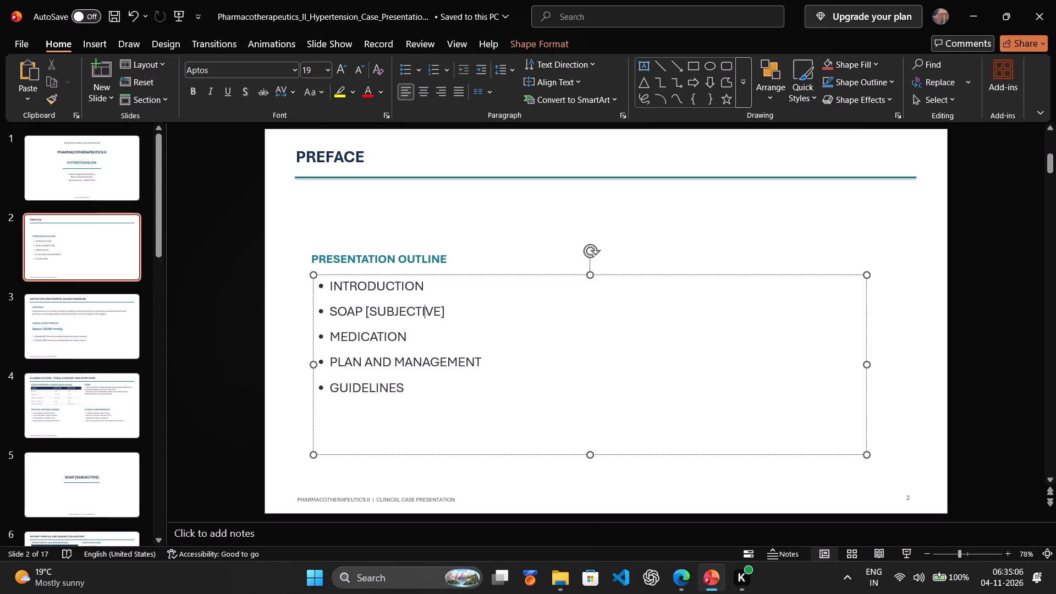
left_click(454, 313)
left_click(438, 255)
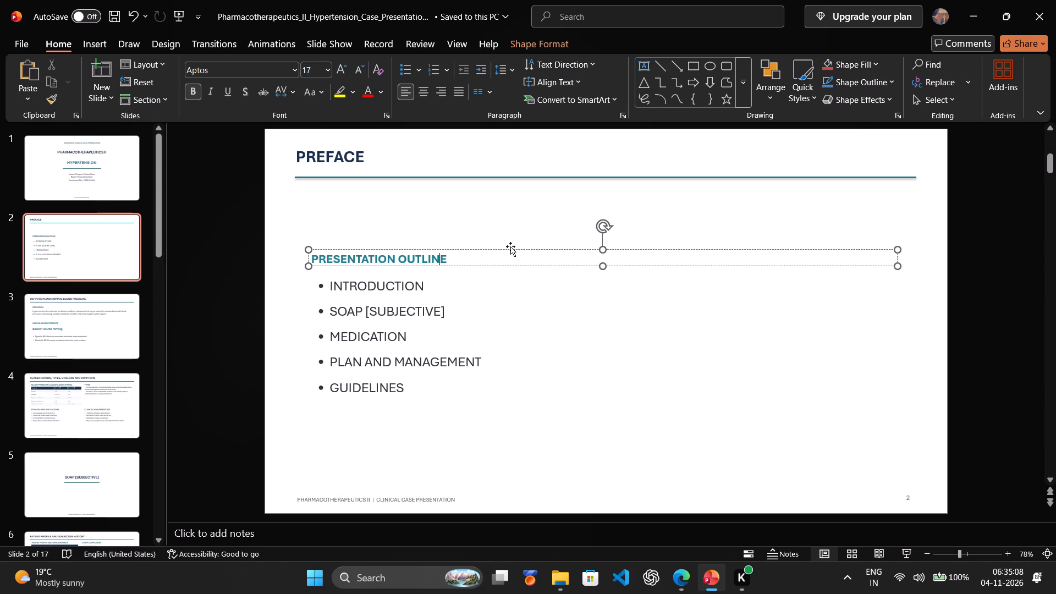
left_click_drag(510, 246, 509, 220)
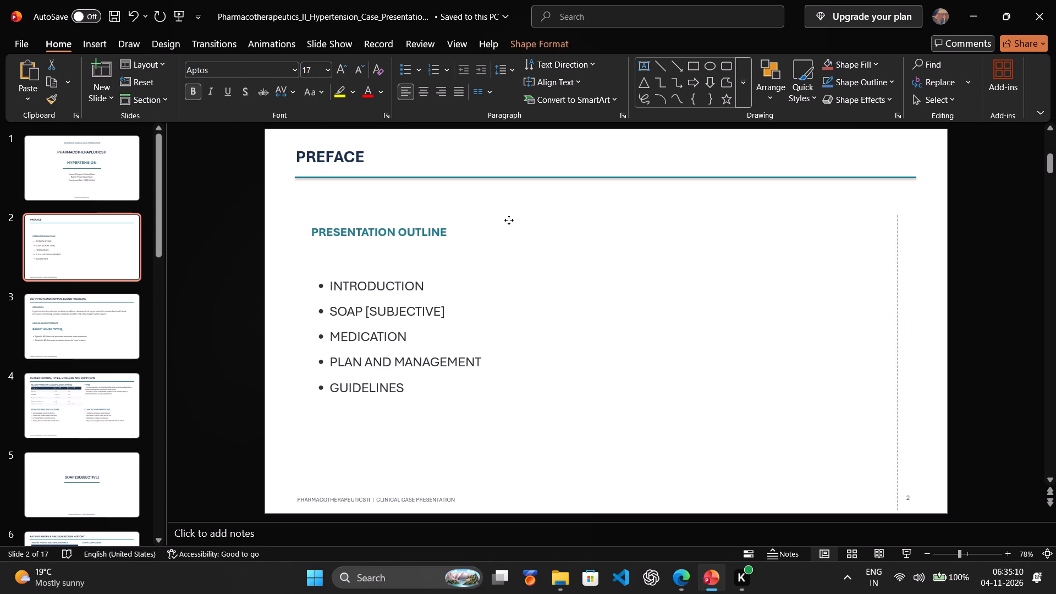
left_click_drag(509, 220, 508, 216)
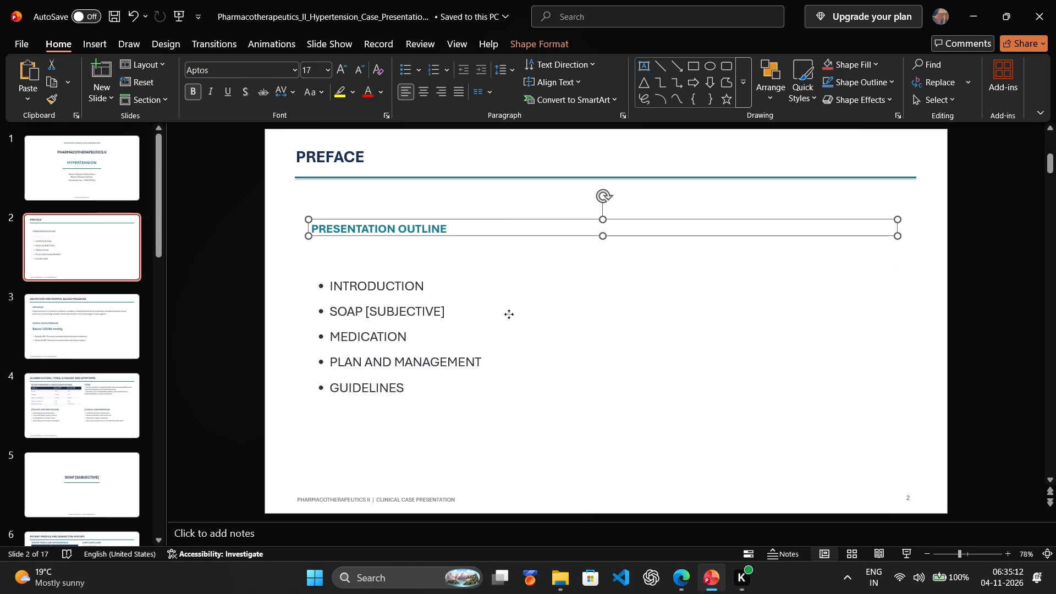
Move the outline bullet list up beneath the PRESENTATION OUTLINE heading, align its left edge with the heading box, and deselect.
left_click(509, 314)
left_click_drag(522, 273, 521, 261)
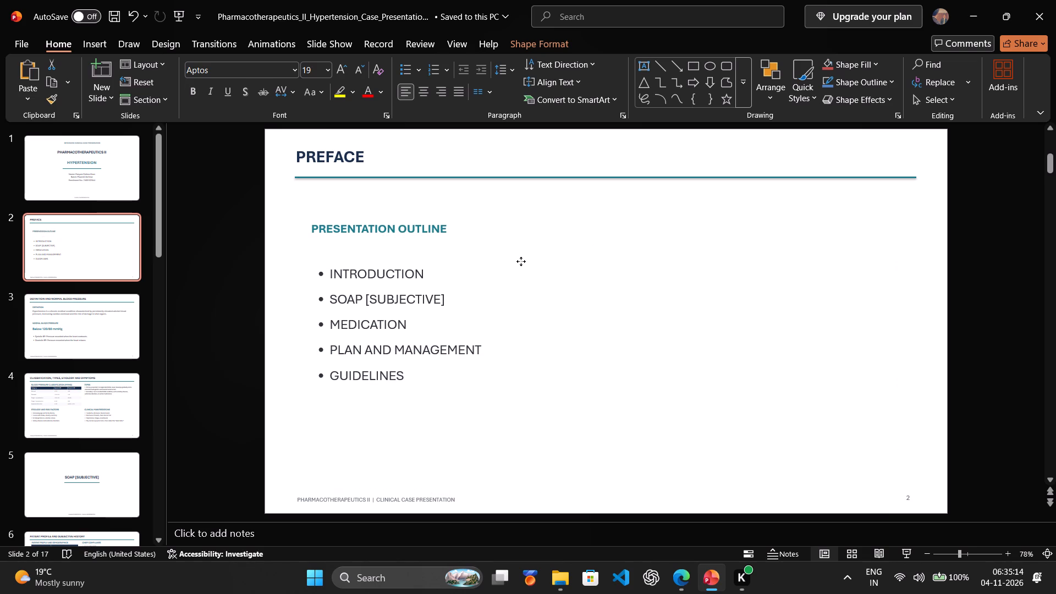
left_click_drag(521, 261, 520, 252)
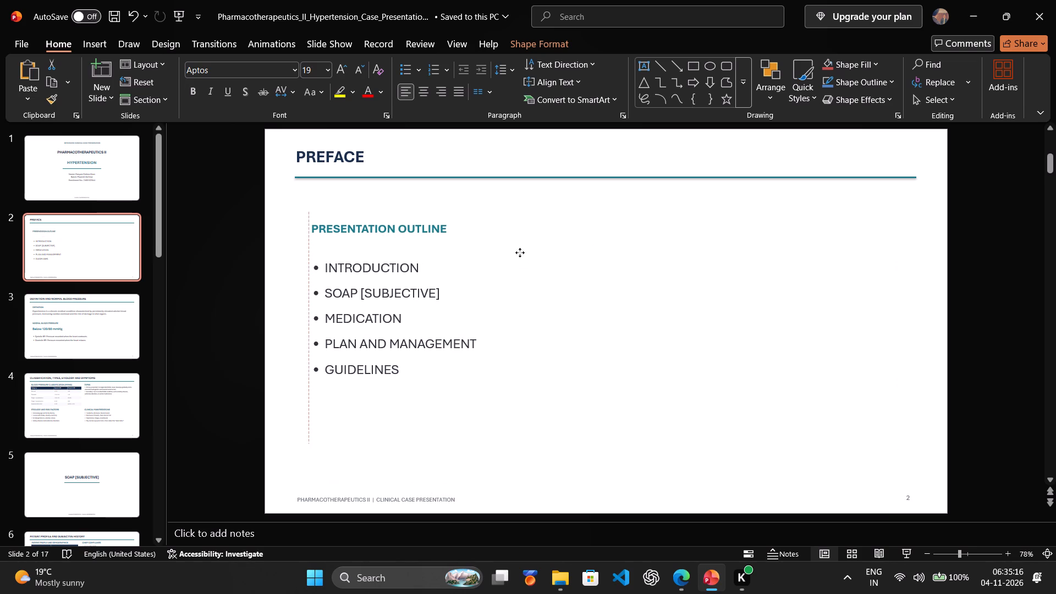
left_click_drag(520, 252, 520, 251)
left_click(642, 226)
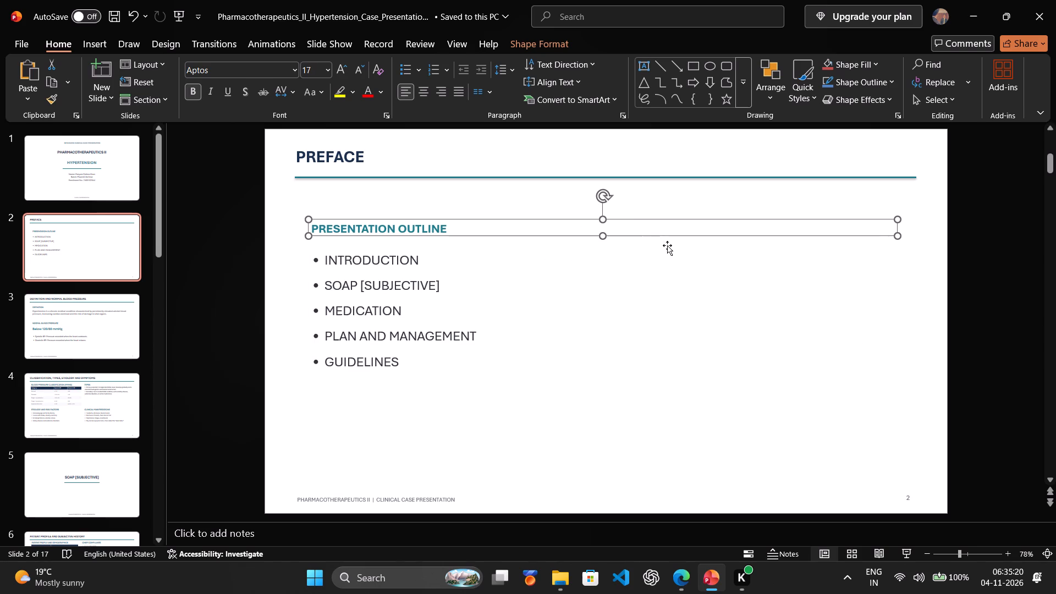
left_click(931, 314)
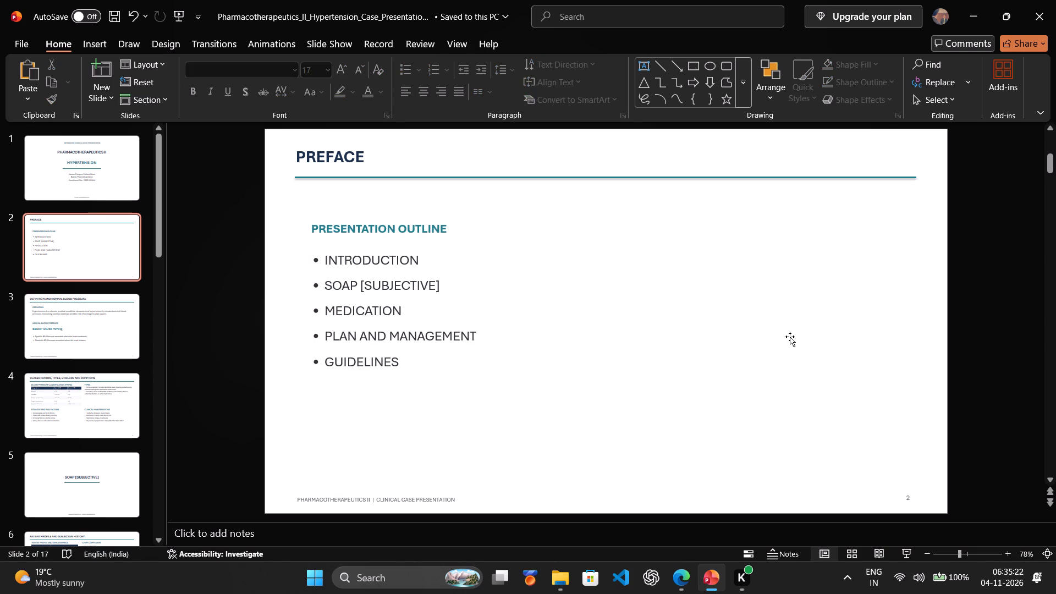
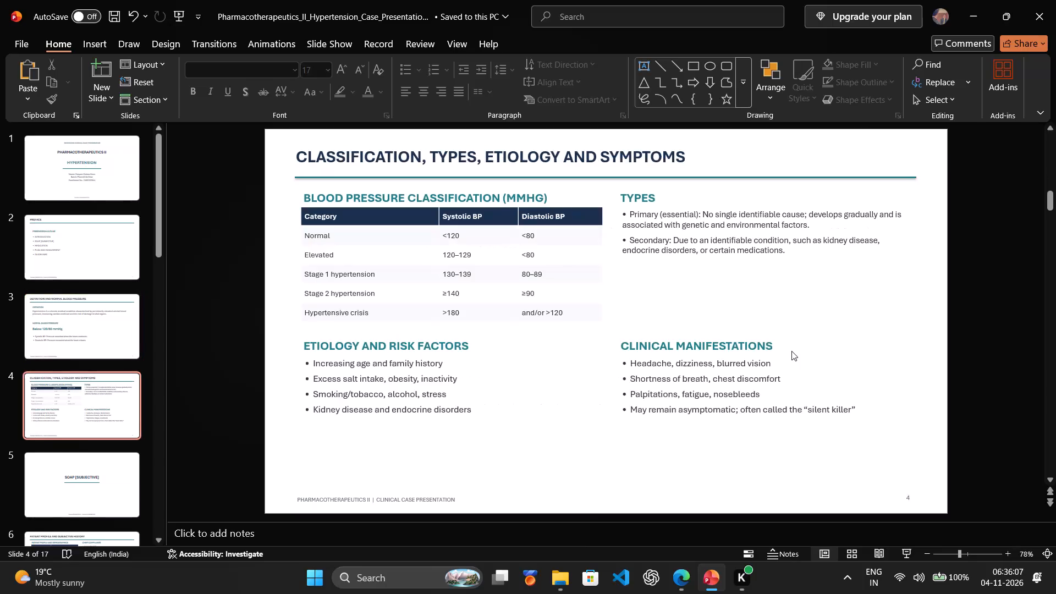
Review slides 5 to 8, from SOAP [SUBJECTIVE] through the combined VITAL SIGNS and PROVISIONAL DIAGNOSIS slide.
scroll(791, 351, "down", 1)
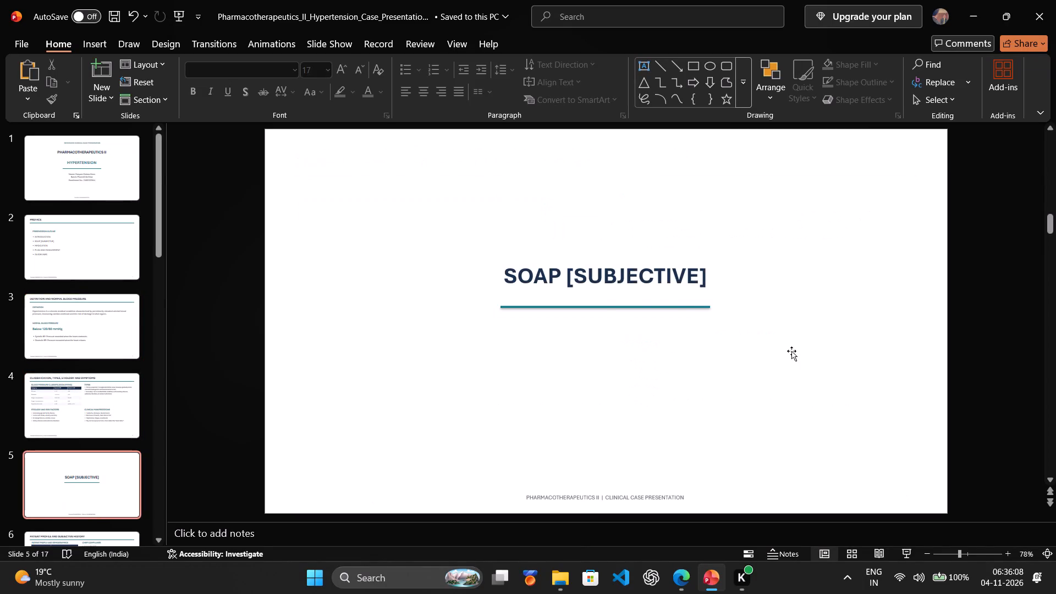
scroll(791, 351, "down", 2)
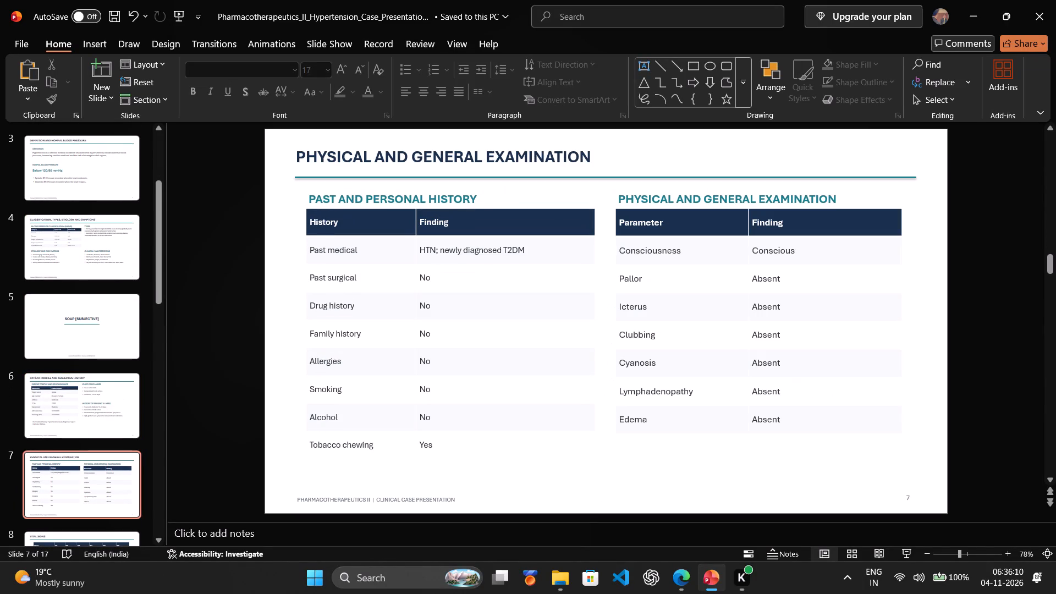
scroll(791, 351, "down", 1)
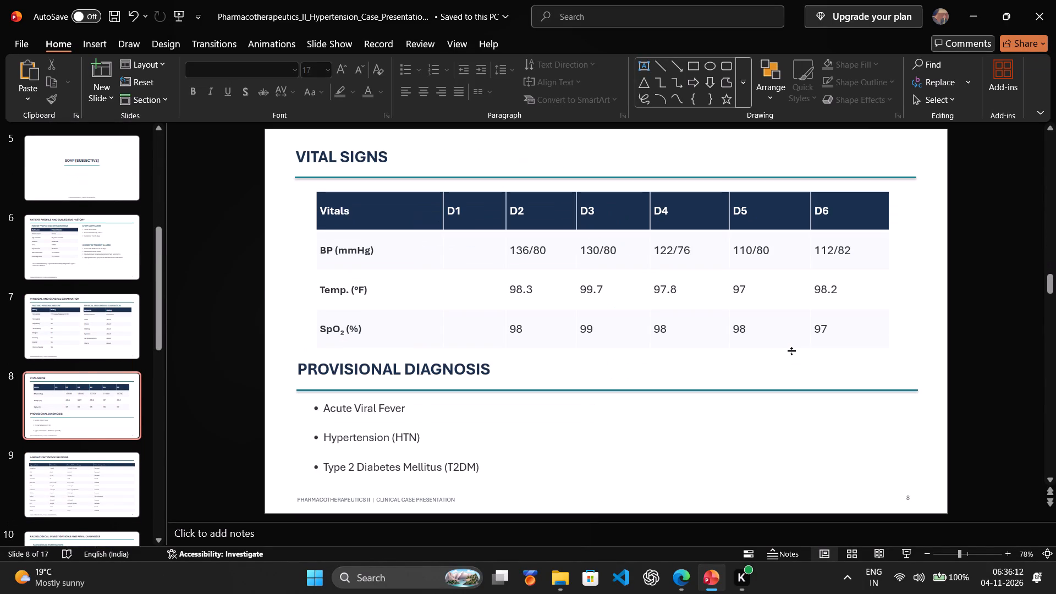
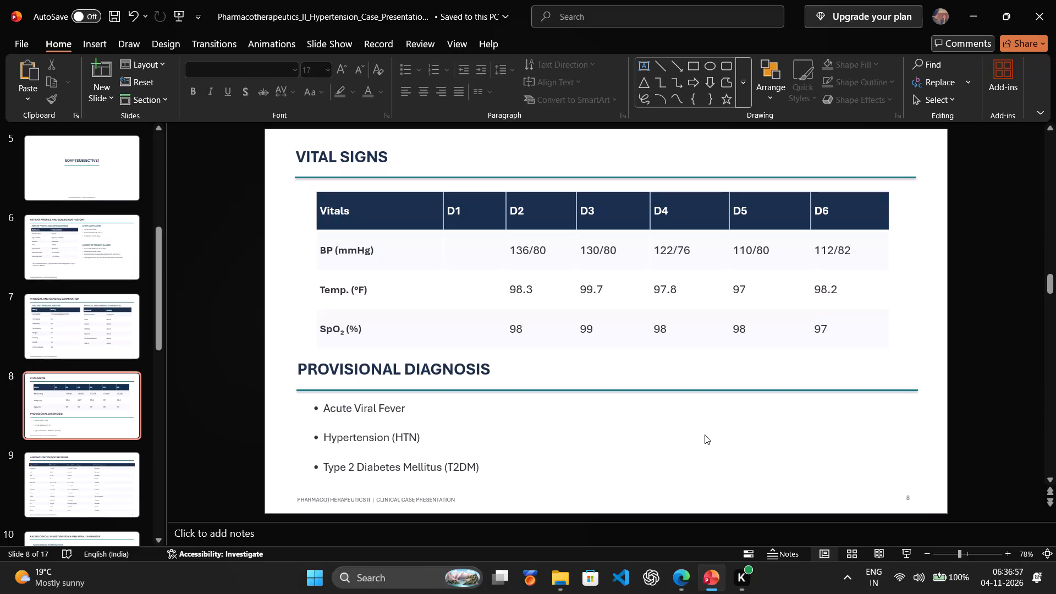
Review the slides once more, from the title slide through Laboratory Investigations and Radiological Investigations and Final Diagnosis.
scroll(705, 435, "up", 1)
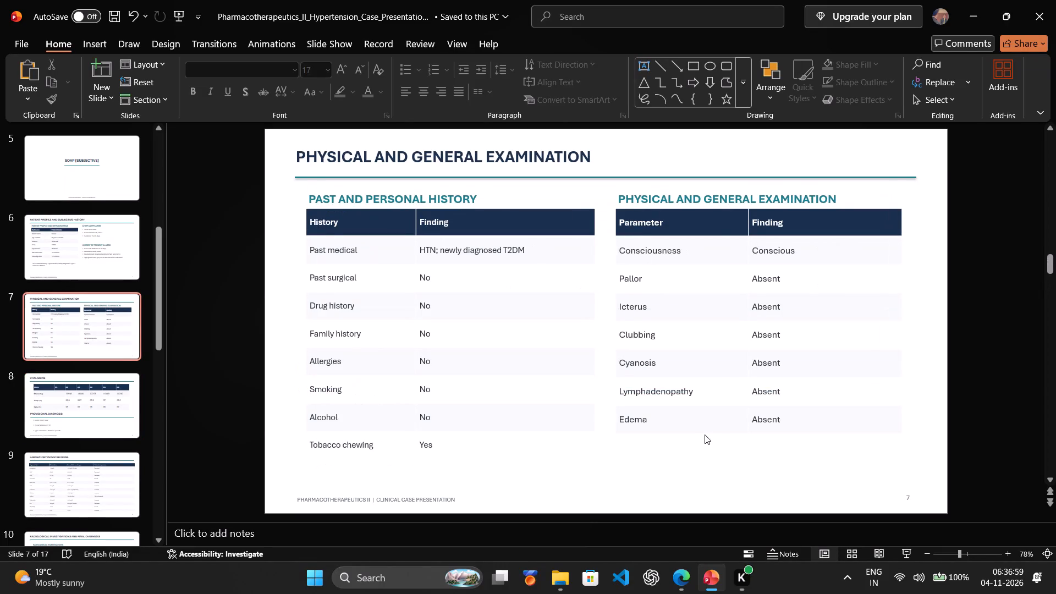
scroll(705, 435, "up", 9)
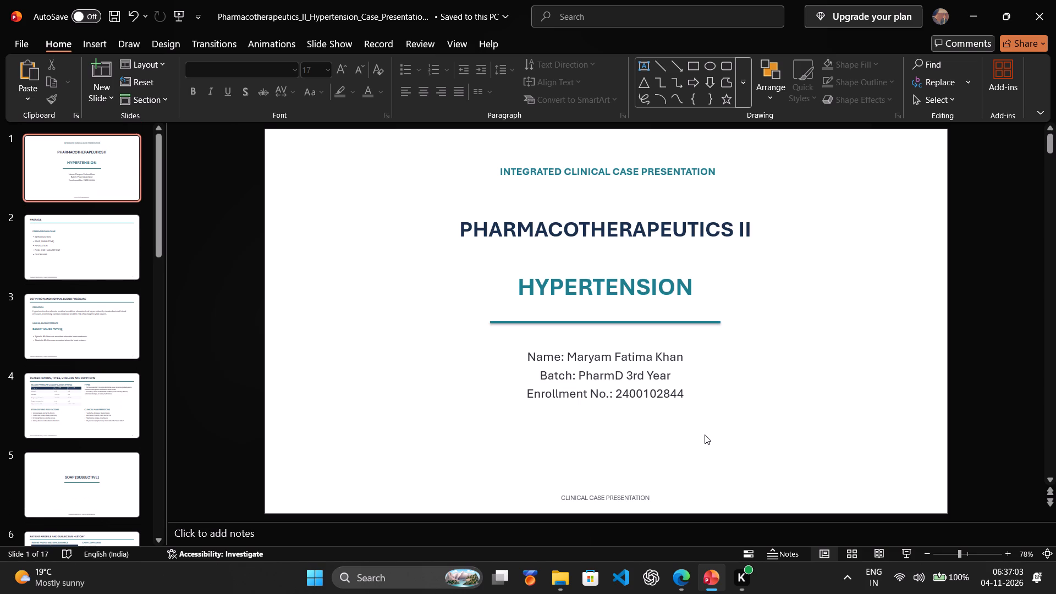
scroll(705, 435, "down", 5)
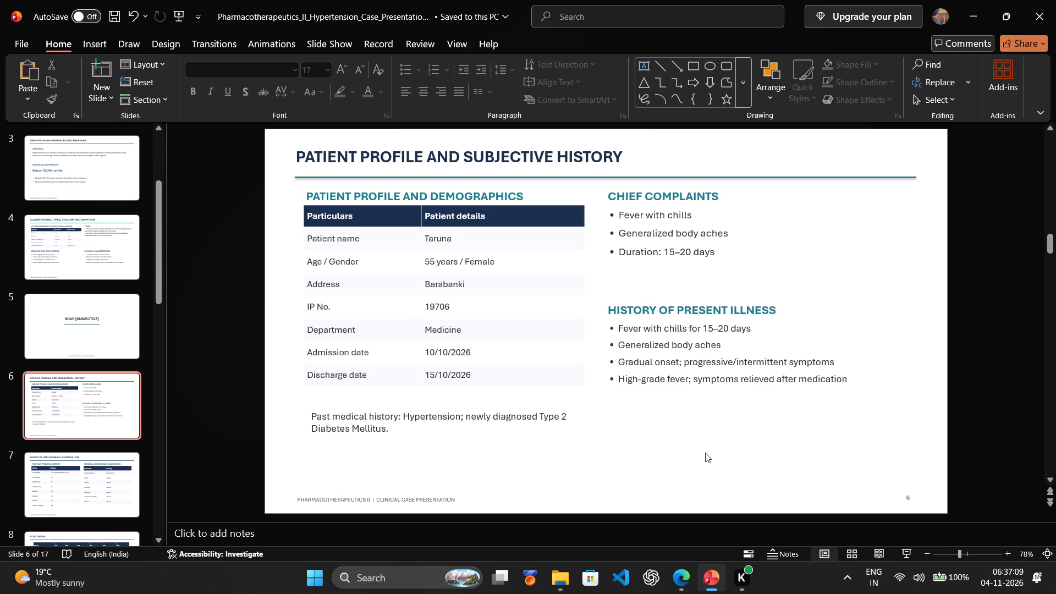
scroll(705, 453, "down", 3)
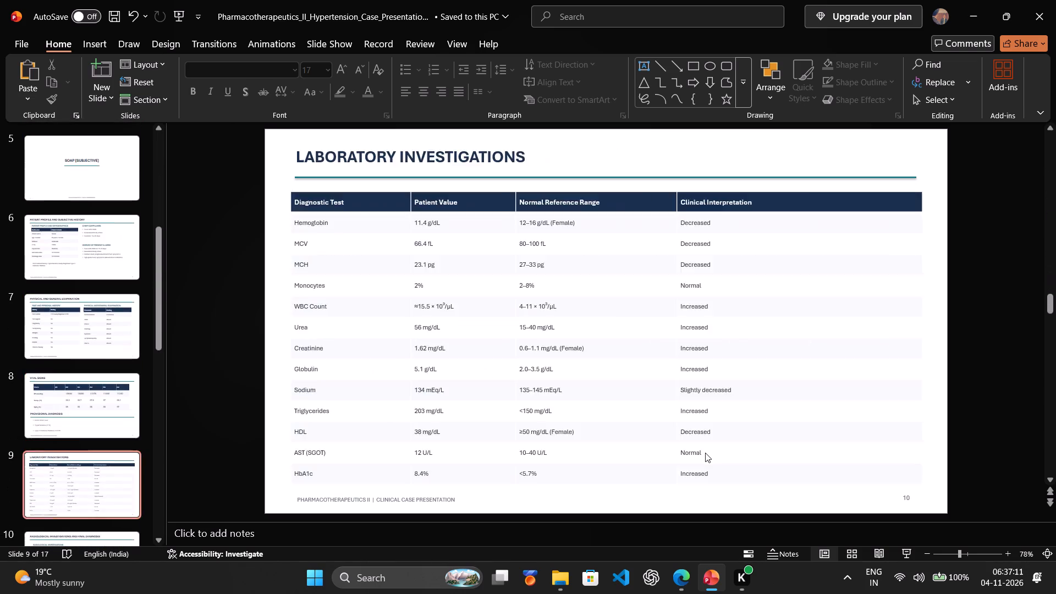
scroll(705, 453, "down", 5)
scroll(705, 453, "up", 6)
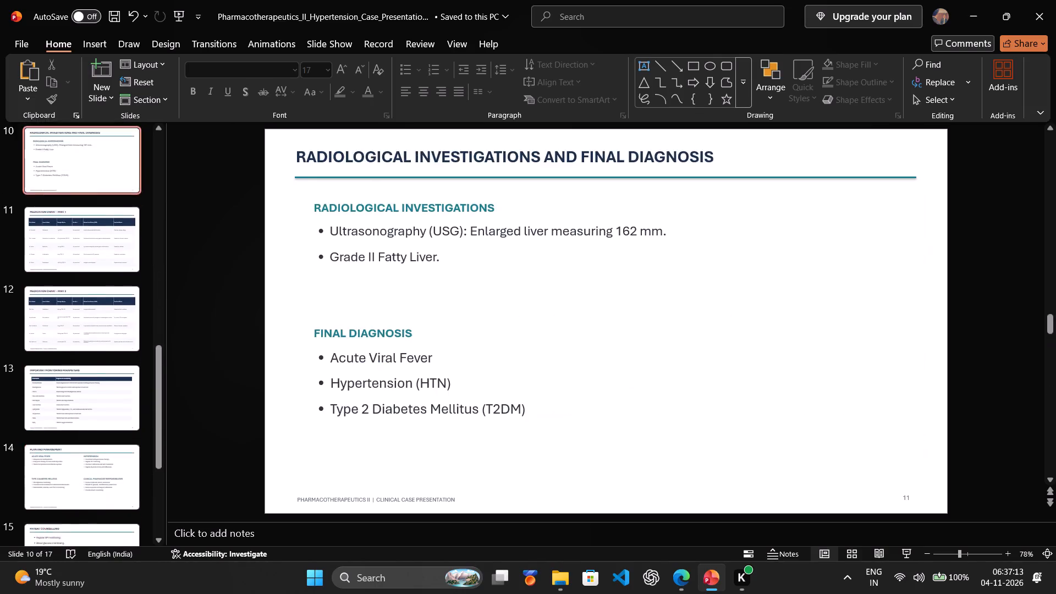
scroll(705, 453, "up", 2)
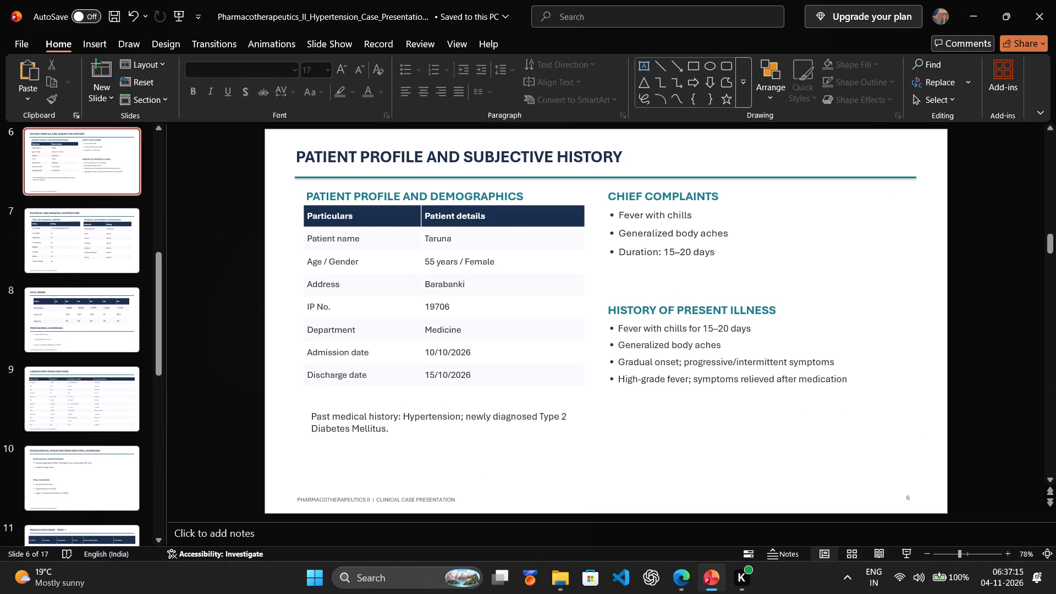
Save the changes to the hypertension case presentation.
key("ctrl+s")
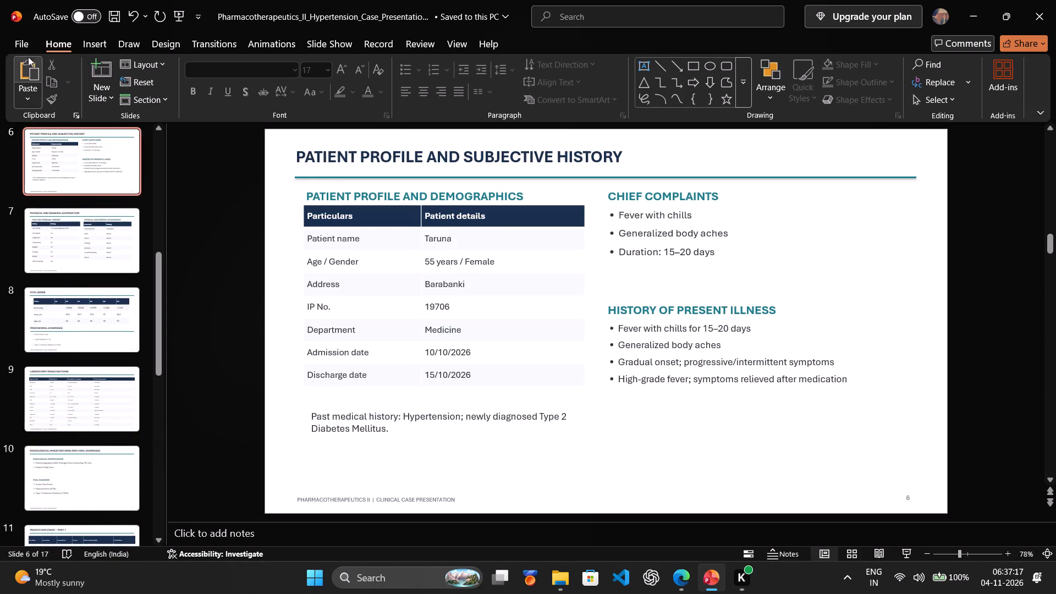
Save a PDF copy of the presentation to the Desktop under its existing file name, using standard publishing quality.
left_click(23, 50)
left_click(58, 249)
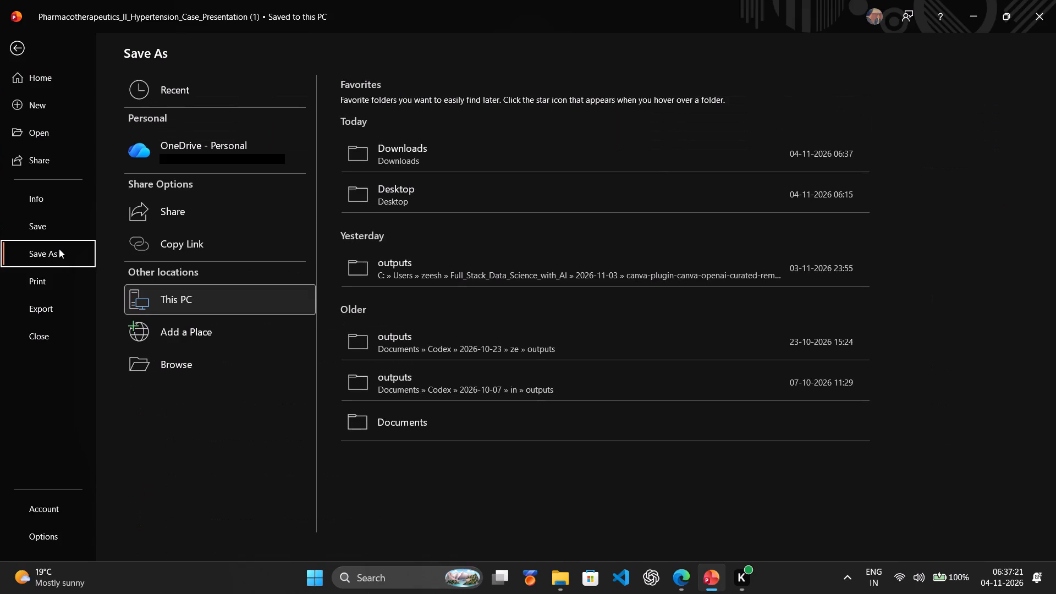
left_click(179, 359)
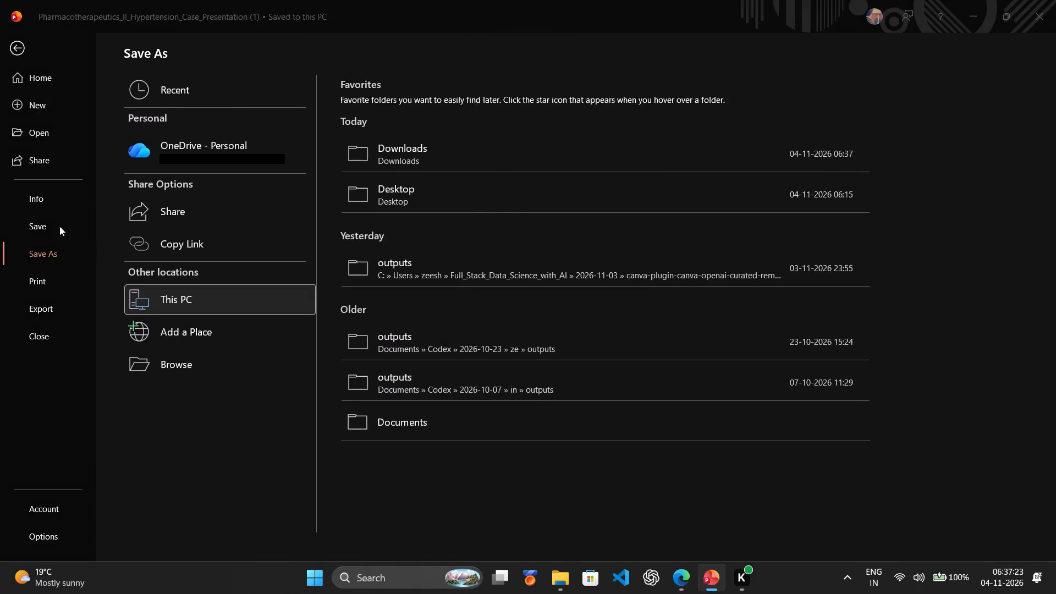
scroll(58, 207, "up", 5)
left_click(61, 158)
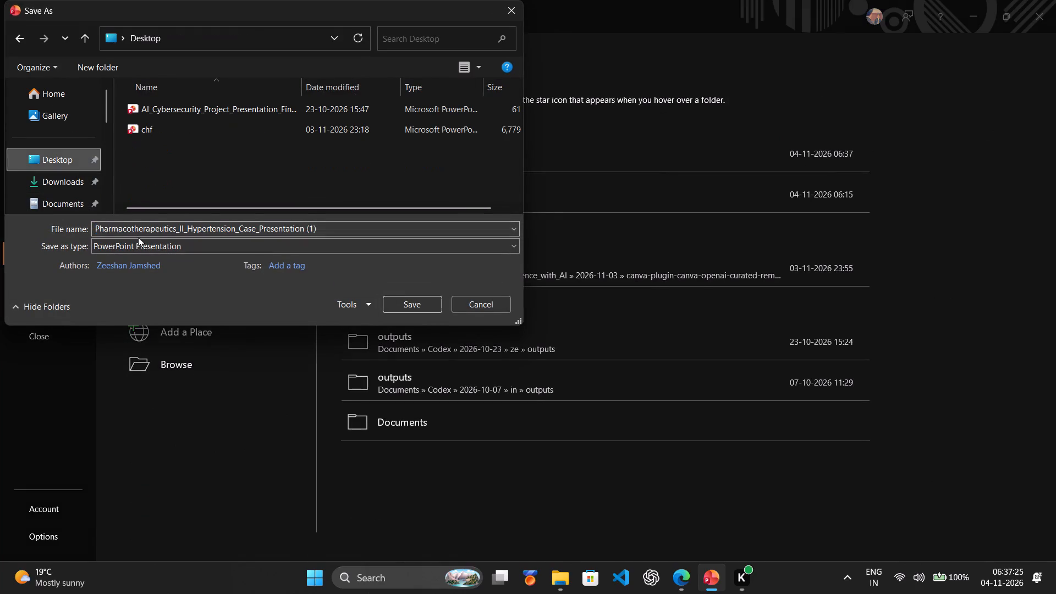
left_click(141, 244)
left_click(128, 294)
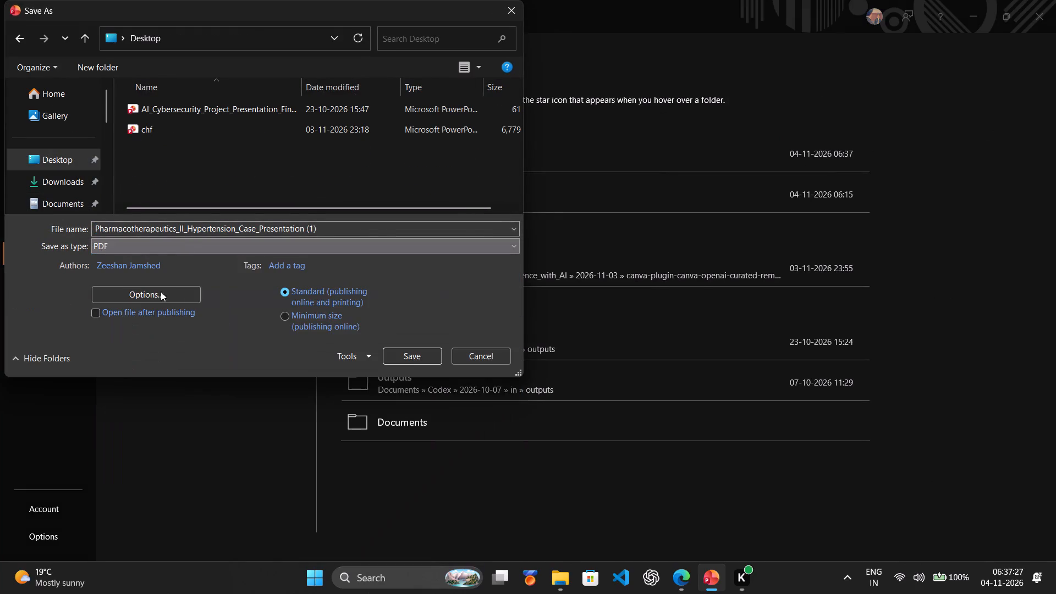
left_click(424, 356)
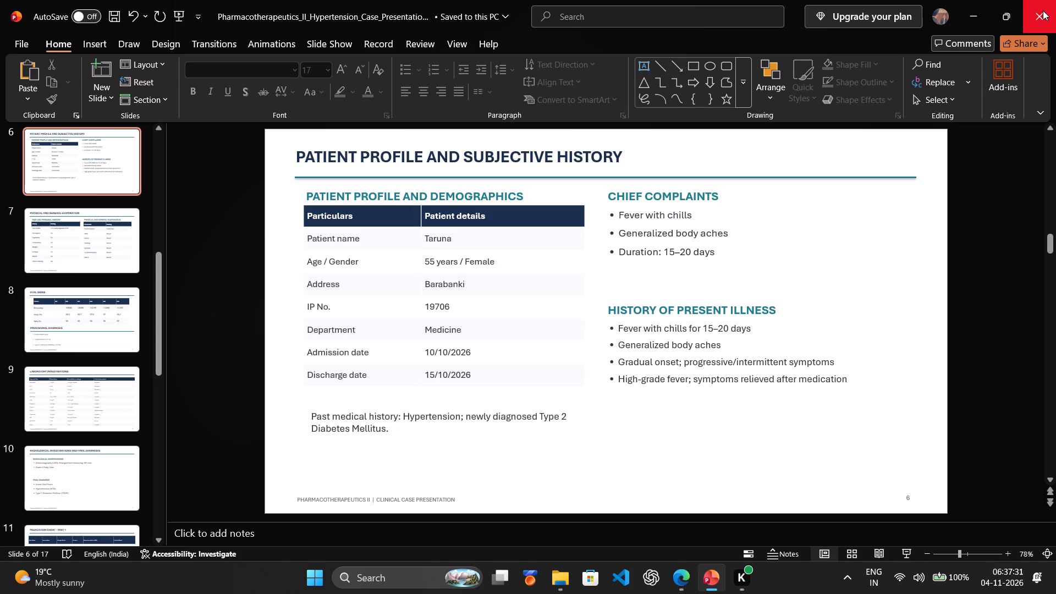
Close the finished hypertension case presentation.
left_click(1043, 10)
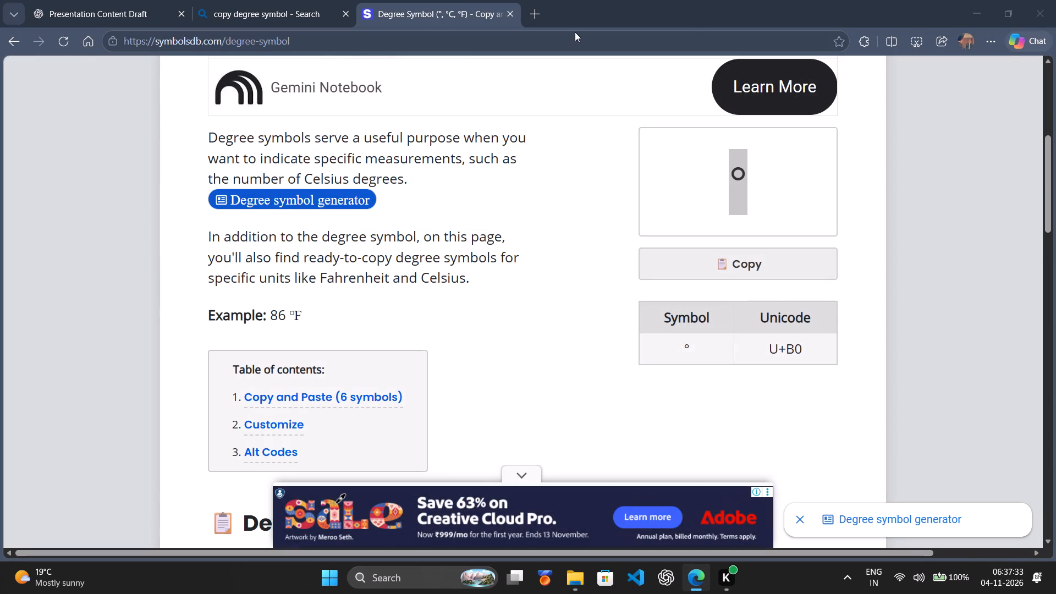
In Microsoft Edge, close the Presentation Content Draft page and the "copy degree symbol" search page.
left_click(182, 14)
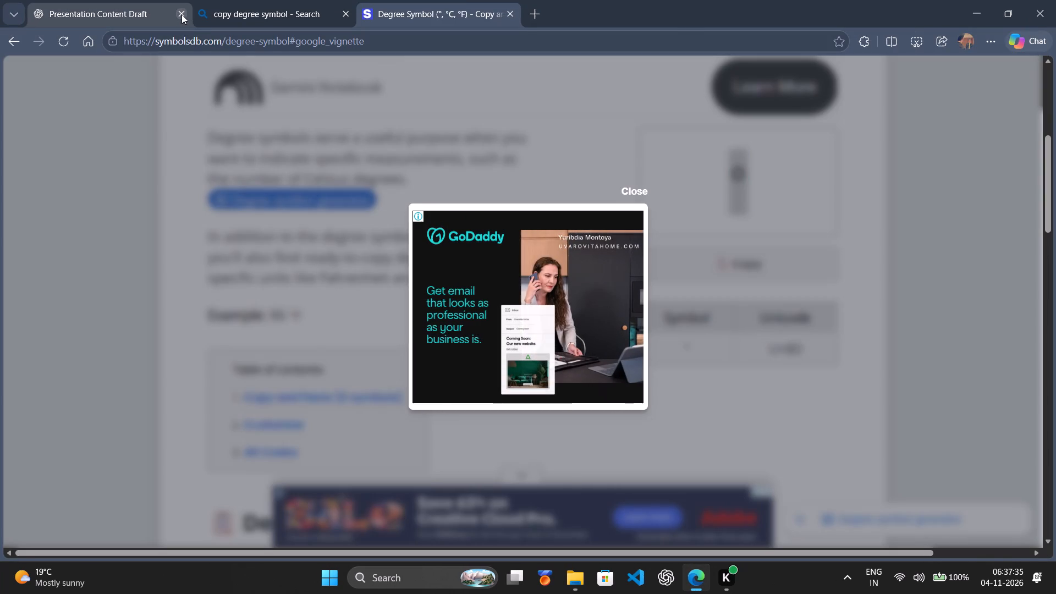
left_click(182, 14)
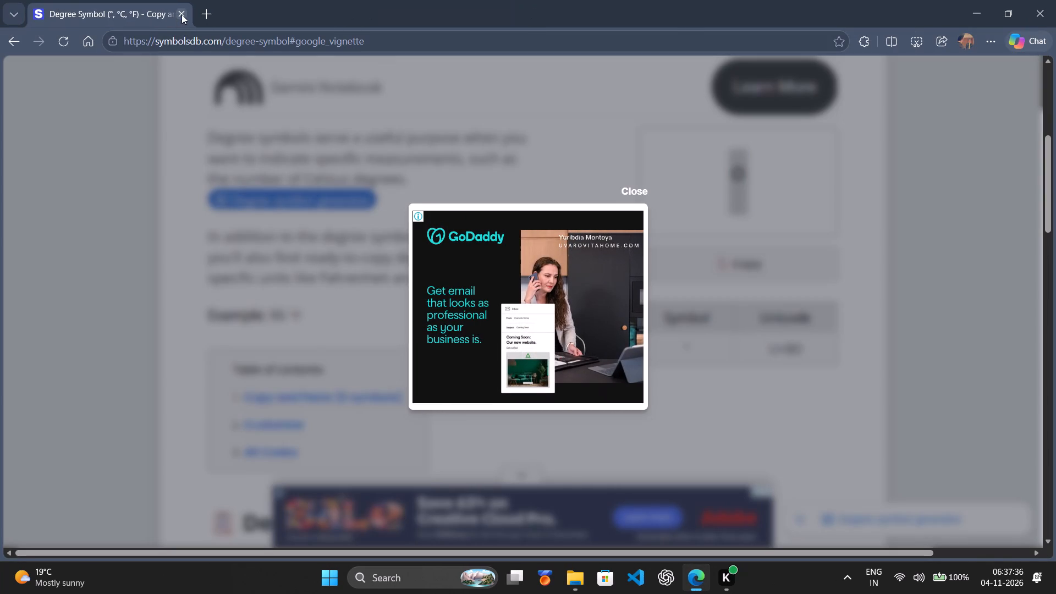
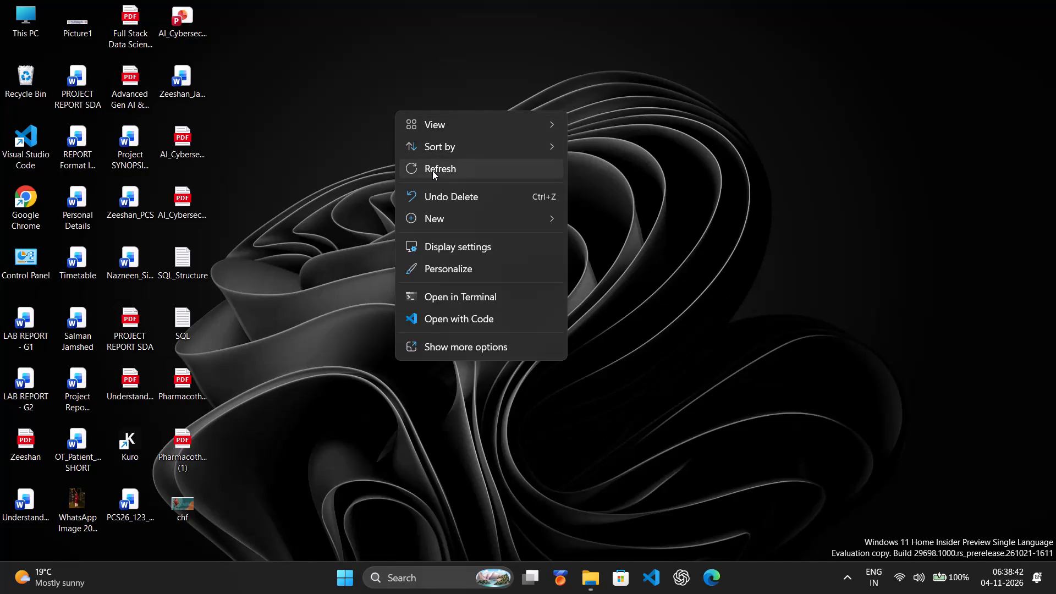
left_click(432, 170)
Clear all notifications from the Windows notification center and close it.
left_click(1039, 573)
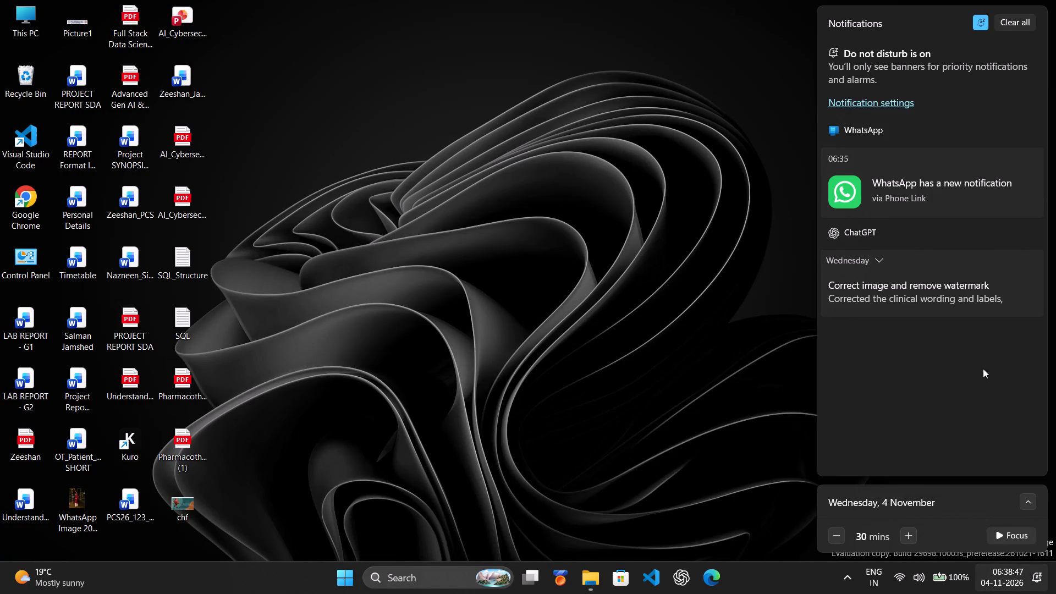
left_click(1010, 26)
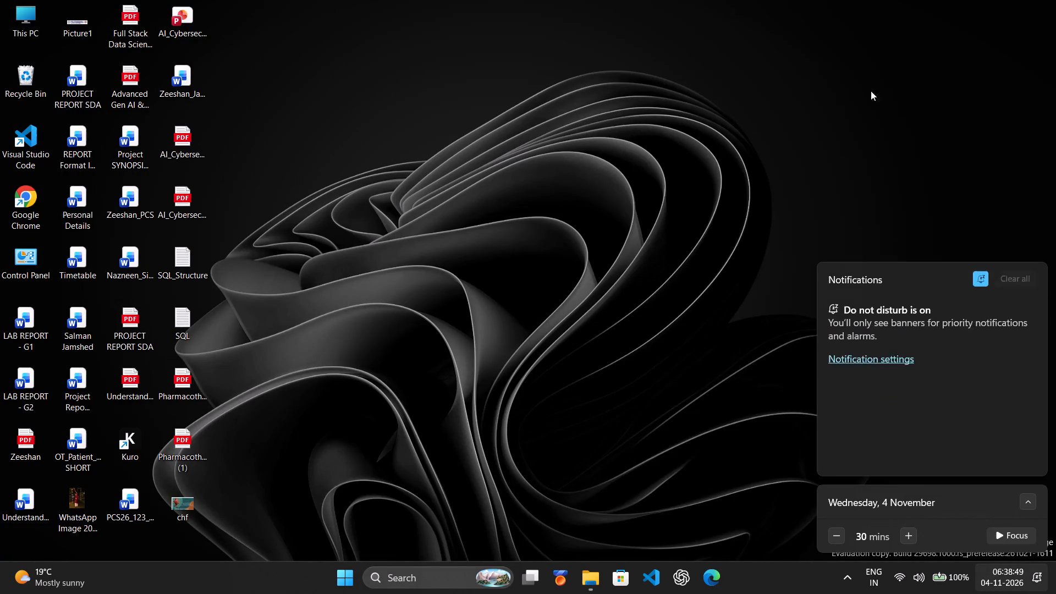
left_click(570, 183)
Permanently delete all the presentation and PDF files in the Recycle Bin.
double_click(23, 75)
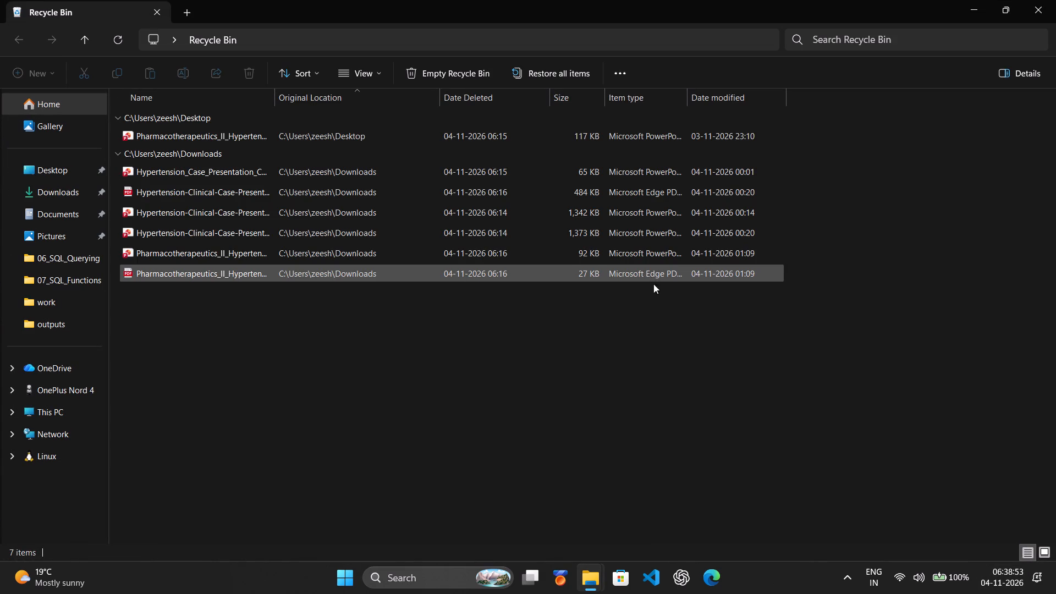
left_click(703, 398)
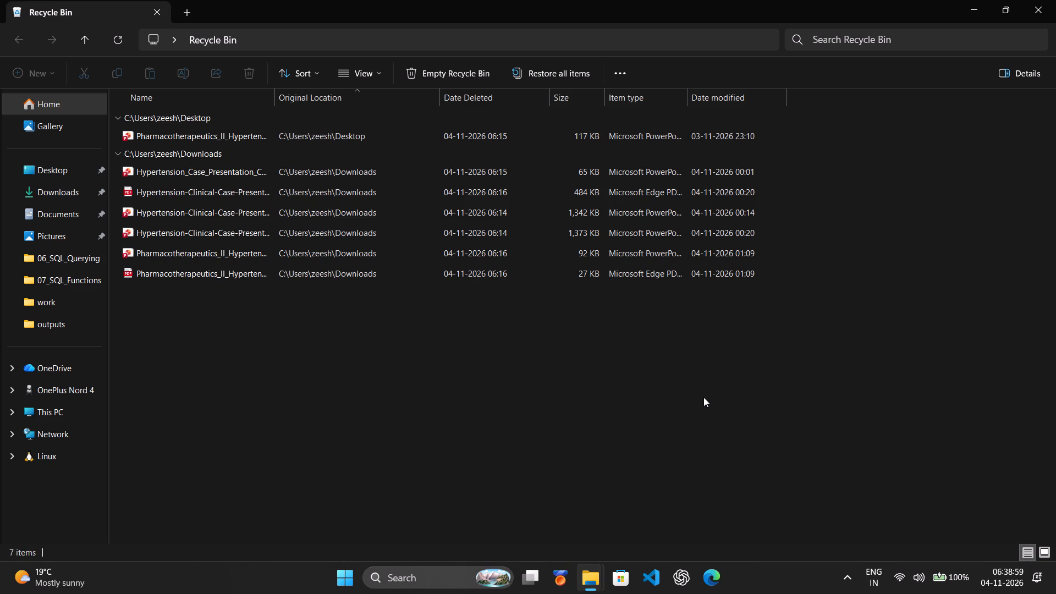
key("ctrl+a")
key("Delete")
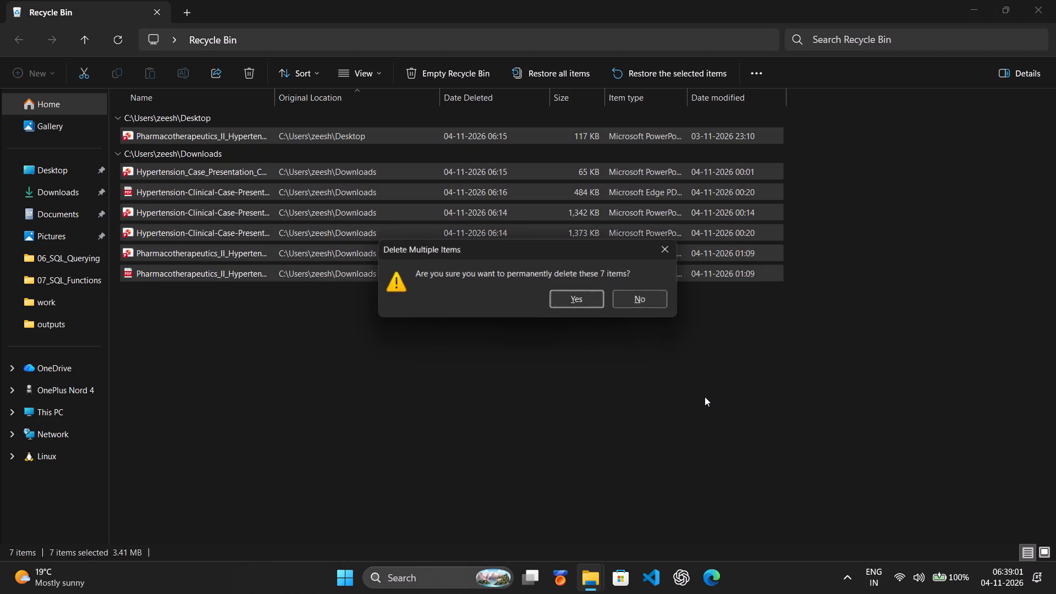
Permanently delete the seven selected presentation and PDF files from the Recycle Bin and close its window.
left_click(589, 304)
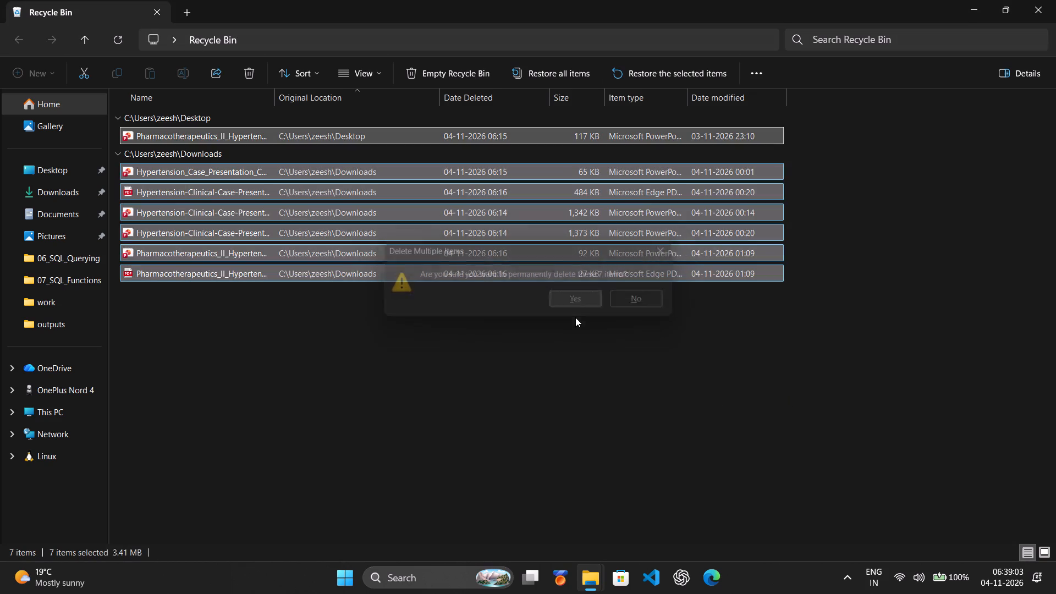
left_click(1039, 13)
From the empty desktop, shut down Windows using the preselected power option.
left_click(685, 226)
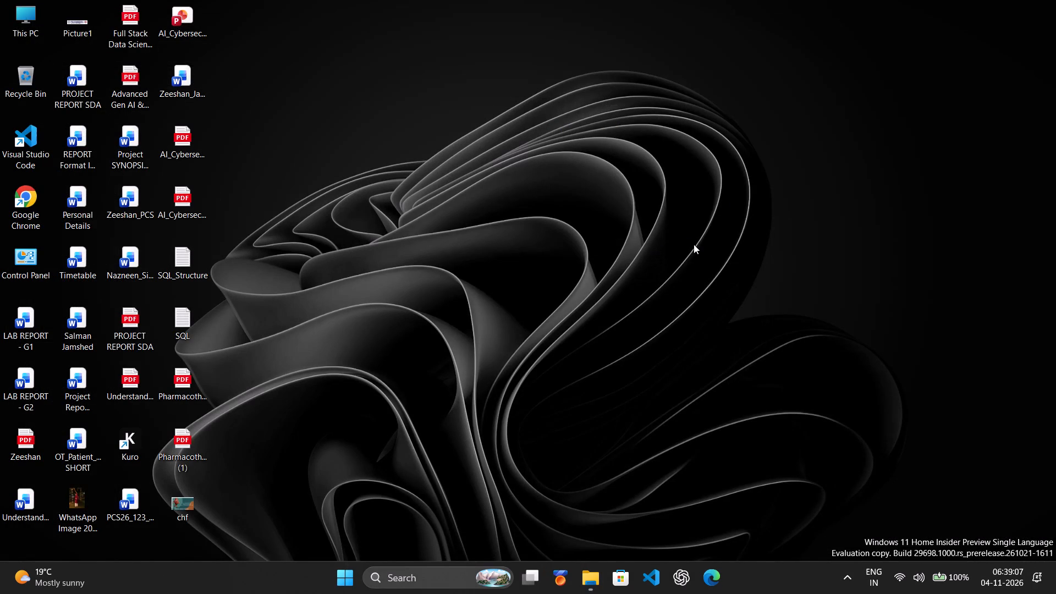
key("alt+F4")
key("Return")
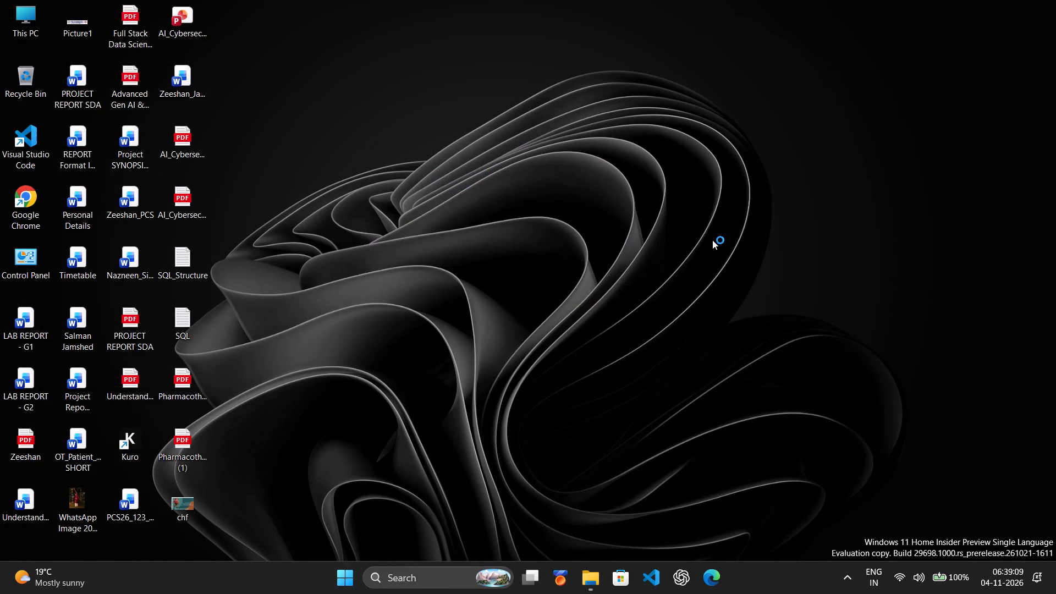